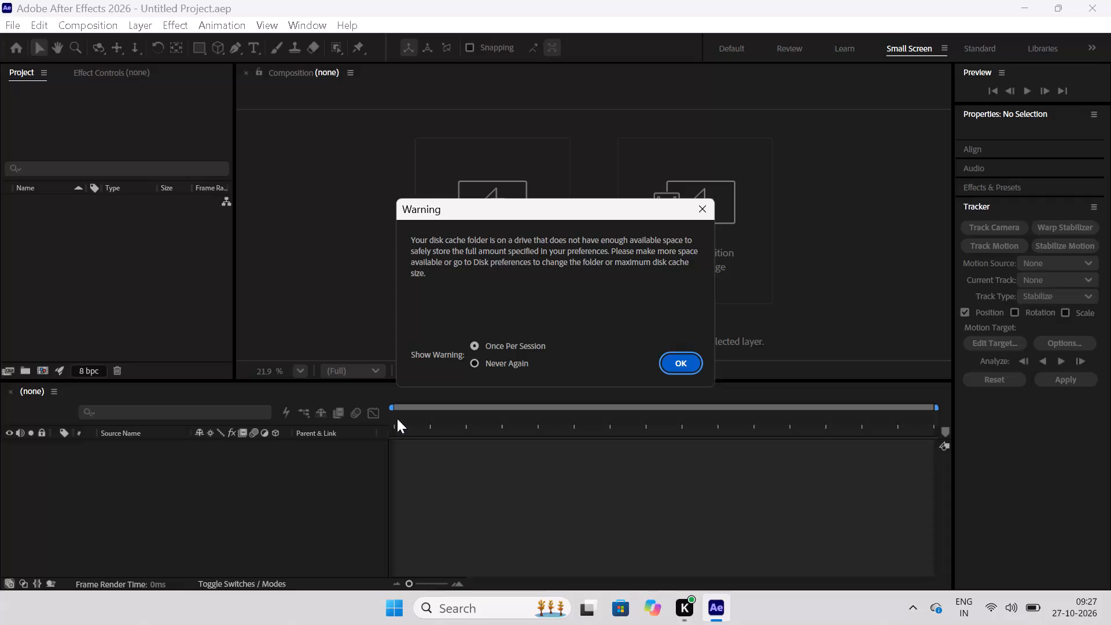
Dismiss the disk cache and missing-file warnings, close GPU initialization, and continue past the system compatibility report.
left_click(690, 370)
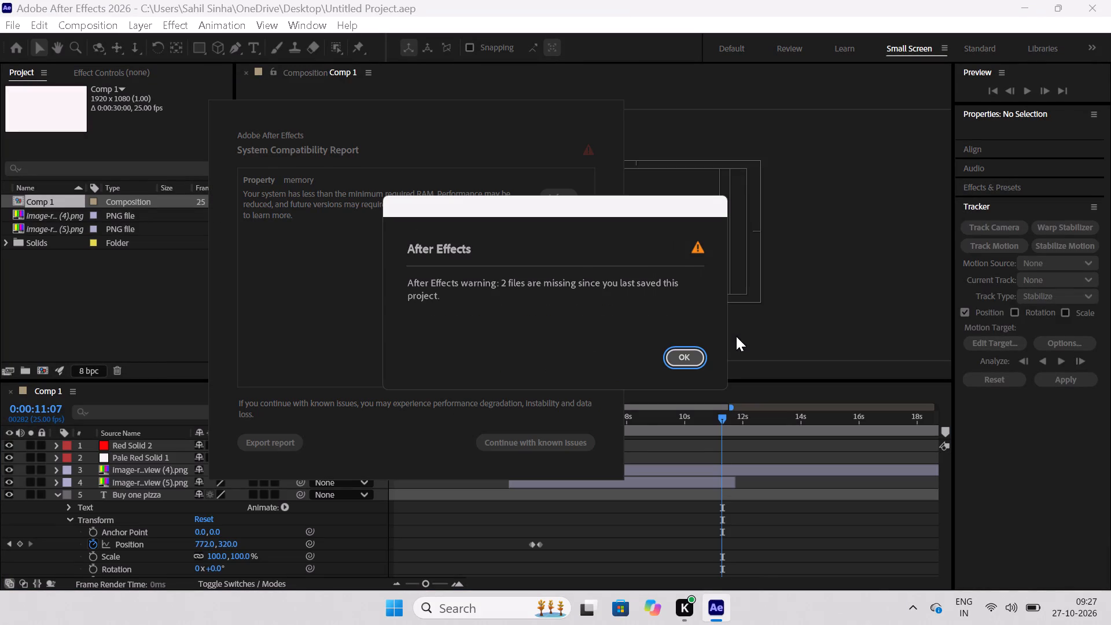
left_click(671, 356)
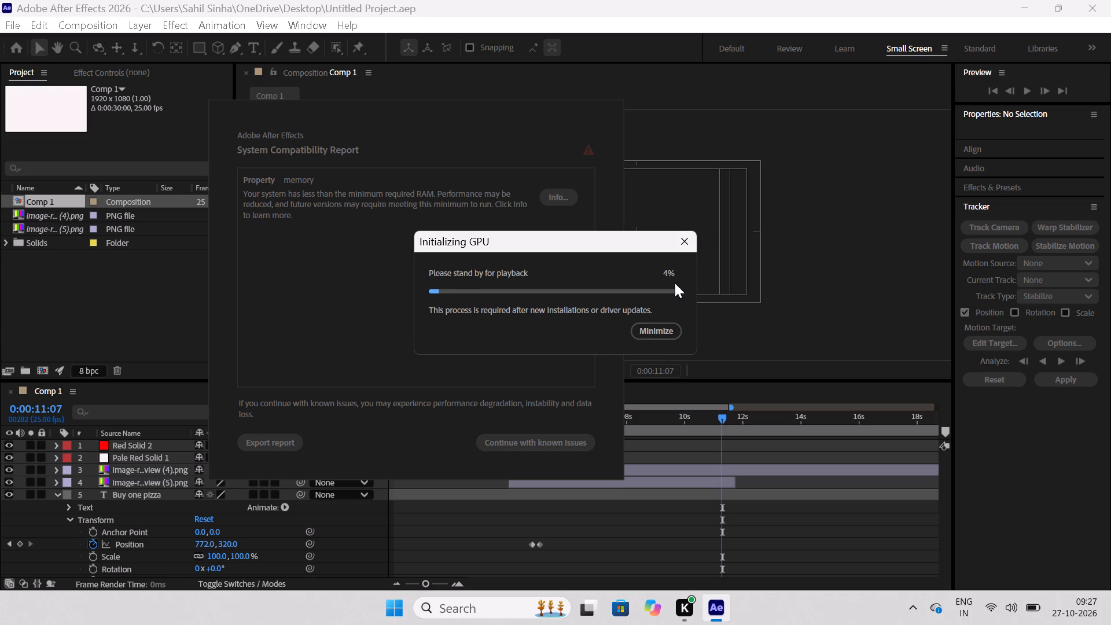
left_click(694, 239)
left_click(575, 437)
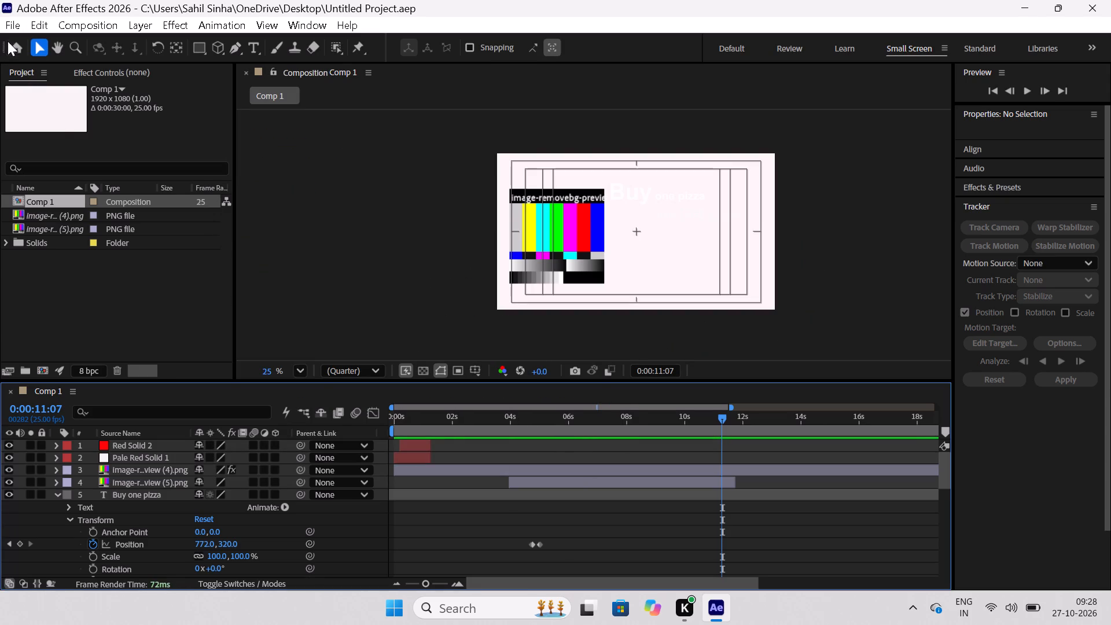
Start a new project from the Home screen.
left_click(17, 50)
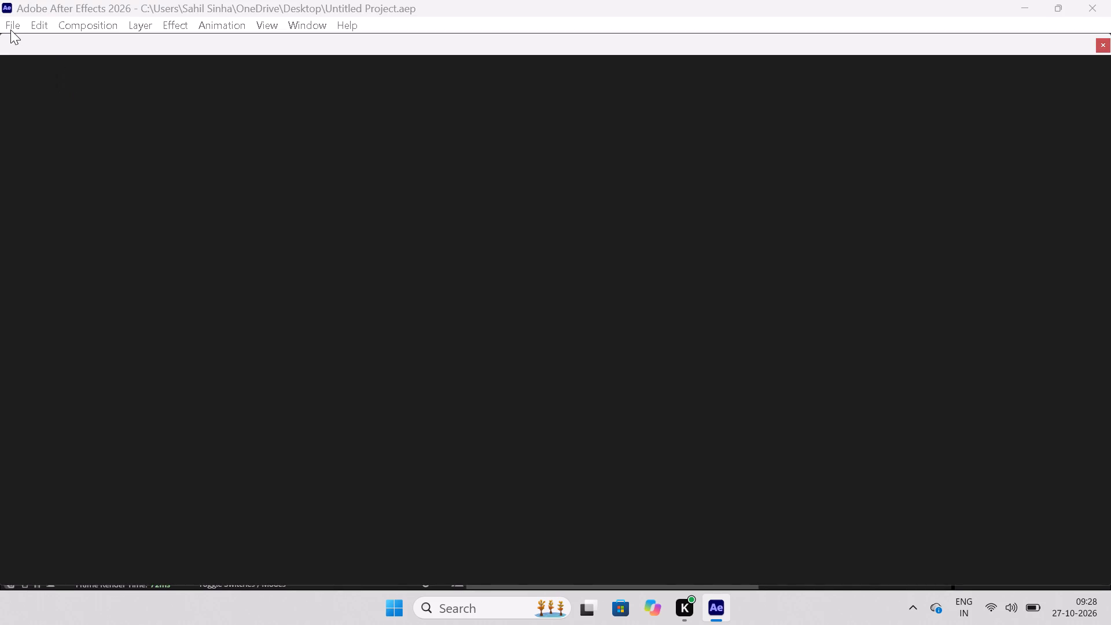
left_click(10, 30)
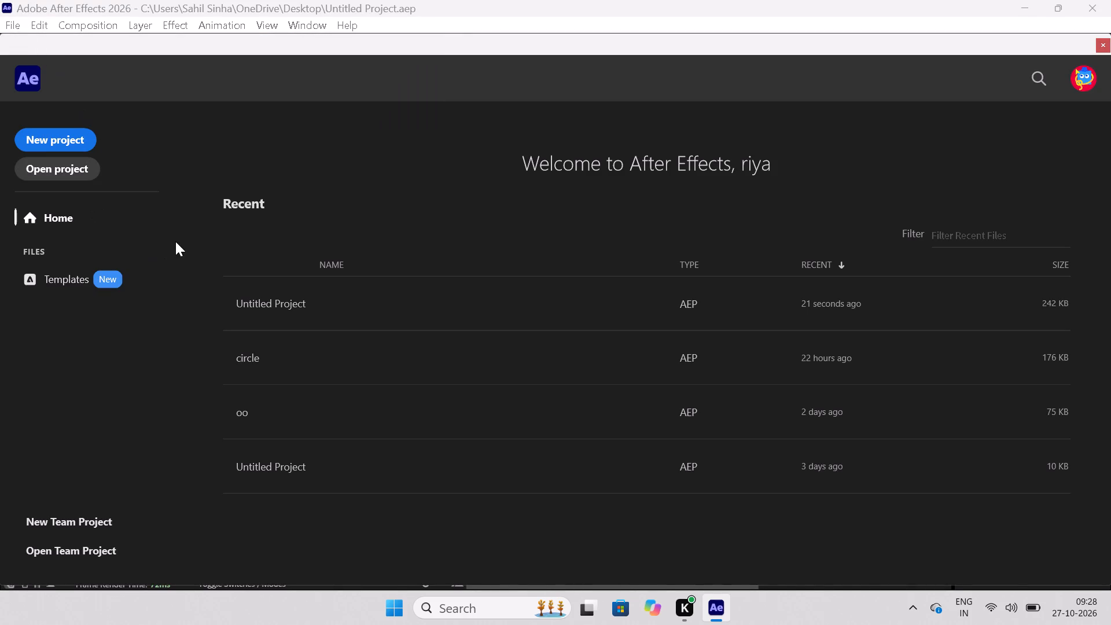
left_click(69, 136)
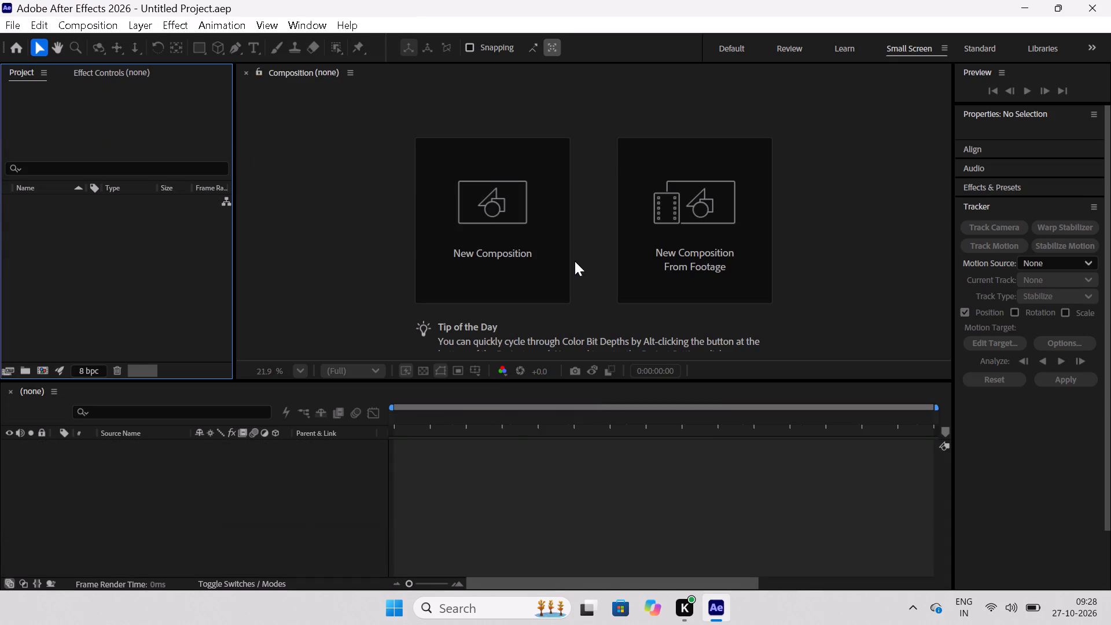
Create a 1920x1080, 29.97 fps composition named Comp 1 with a white (FFFFFF) background.
left_click(508, 232)
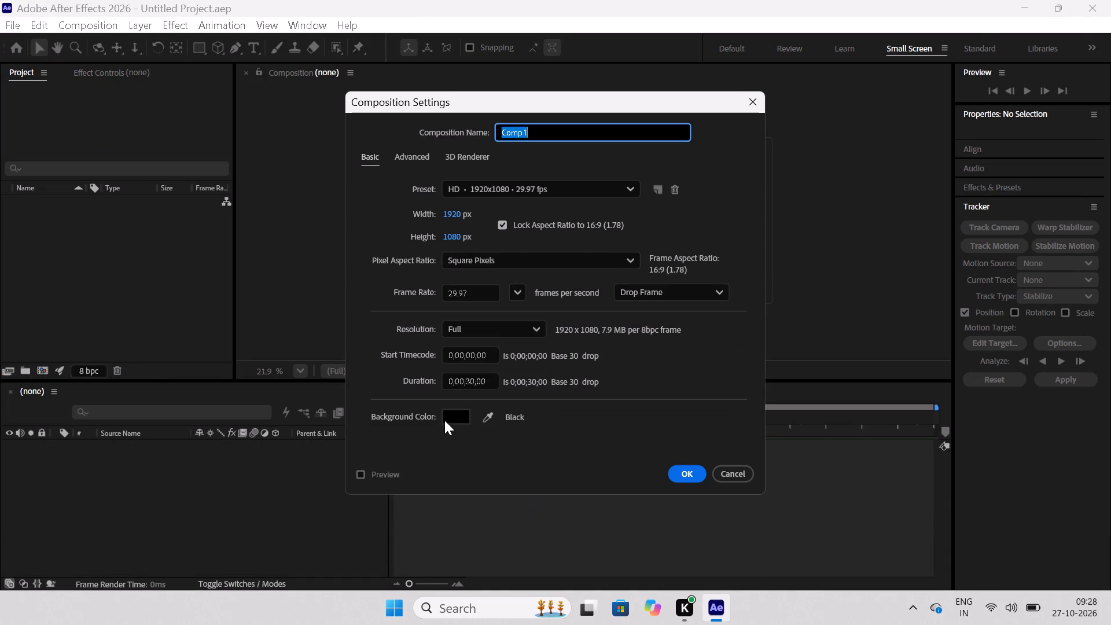
left_click(444, 420)
left_click_drag(510, 346, 326, 170)
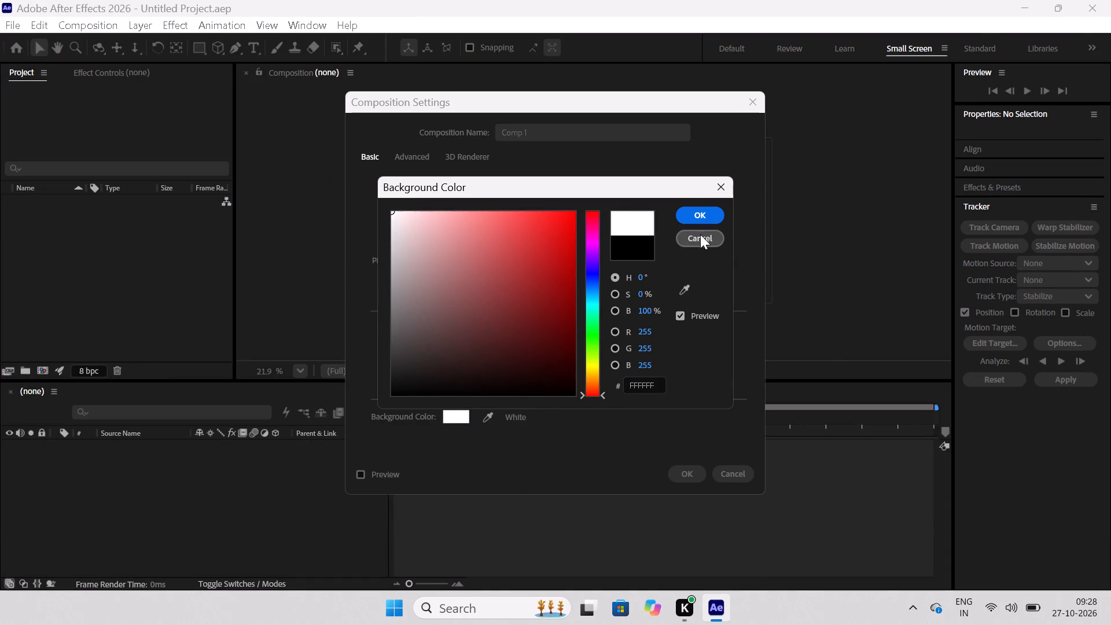
left_click(693, 216)
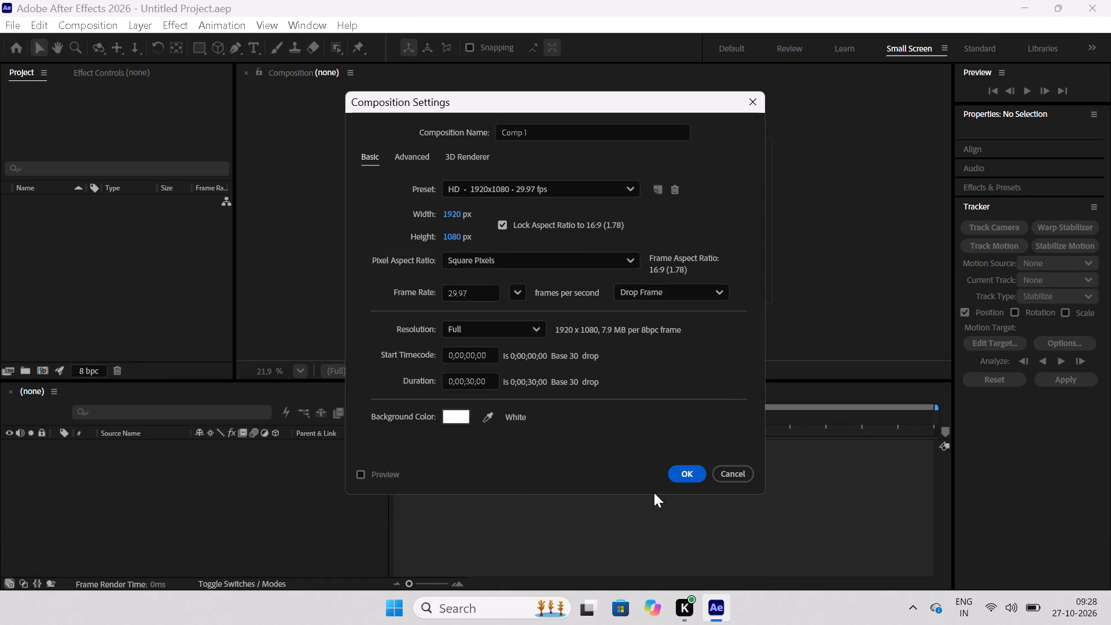
left_click(690, 468)
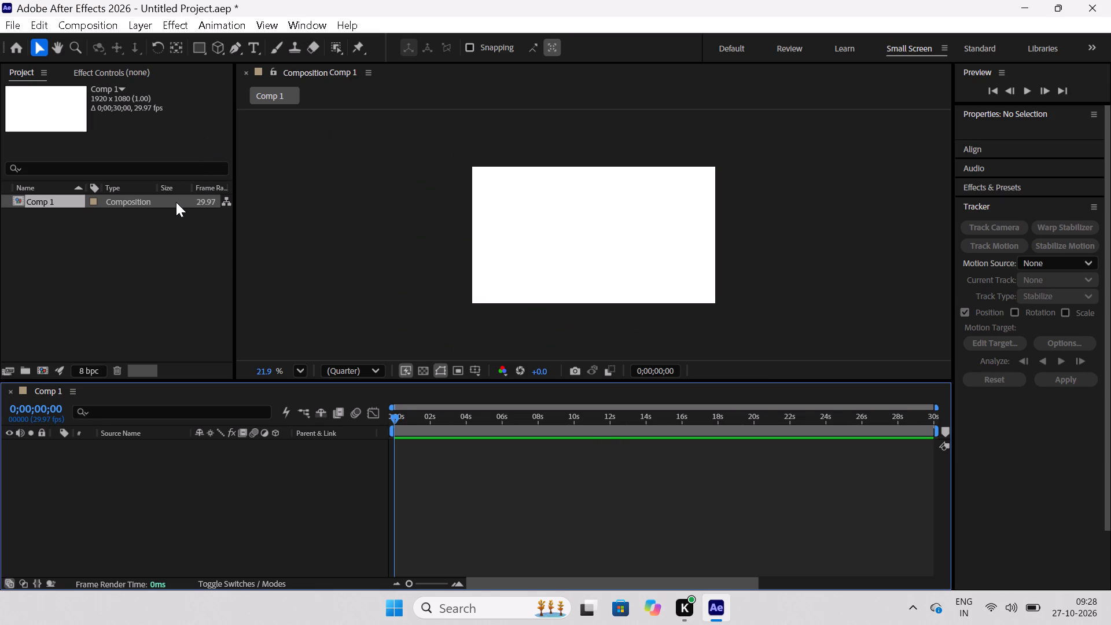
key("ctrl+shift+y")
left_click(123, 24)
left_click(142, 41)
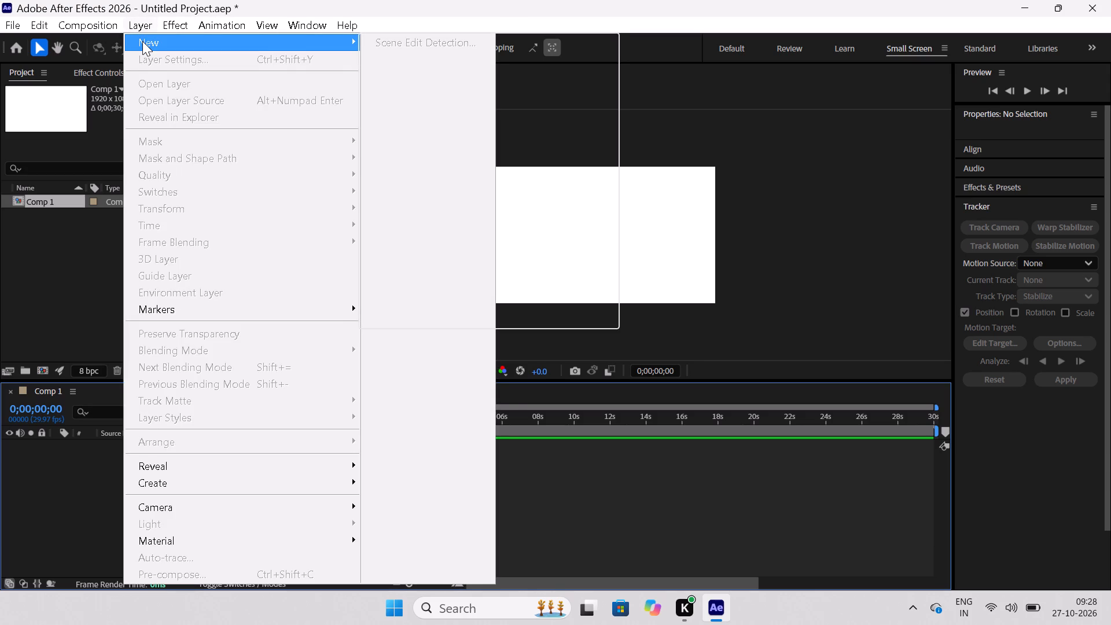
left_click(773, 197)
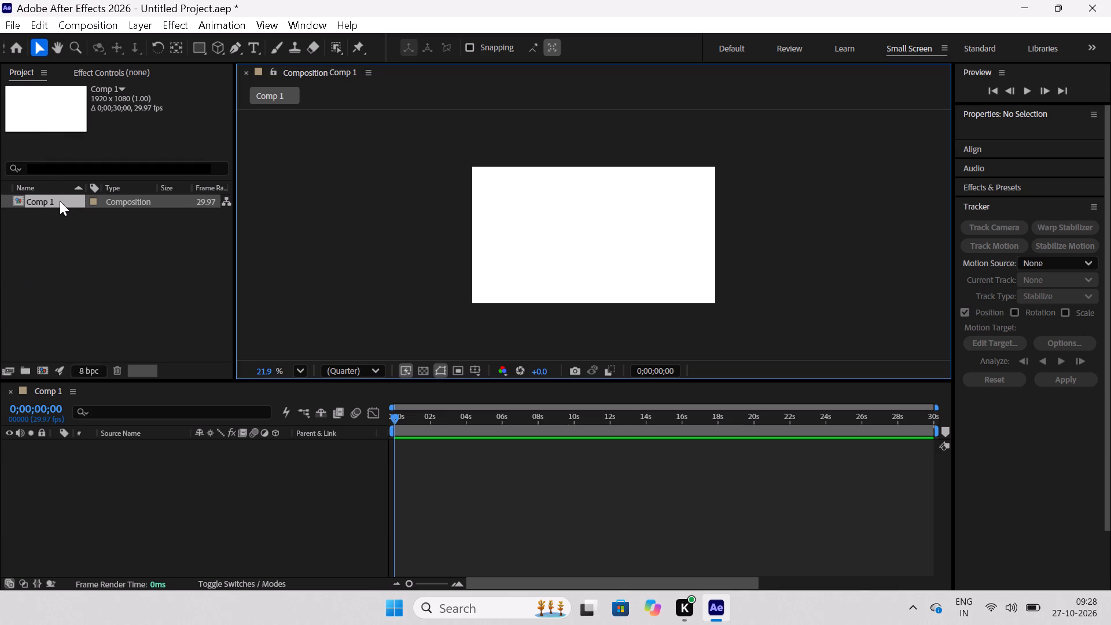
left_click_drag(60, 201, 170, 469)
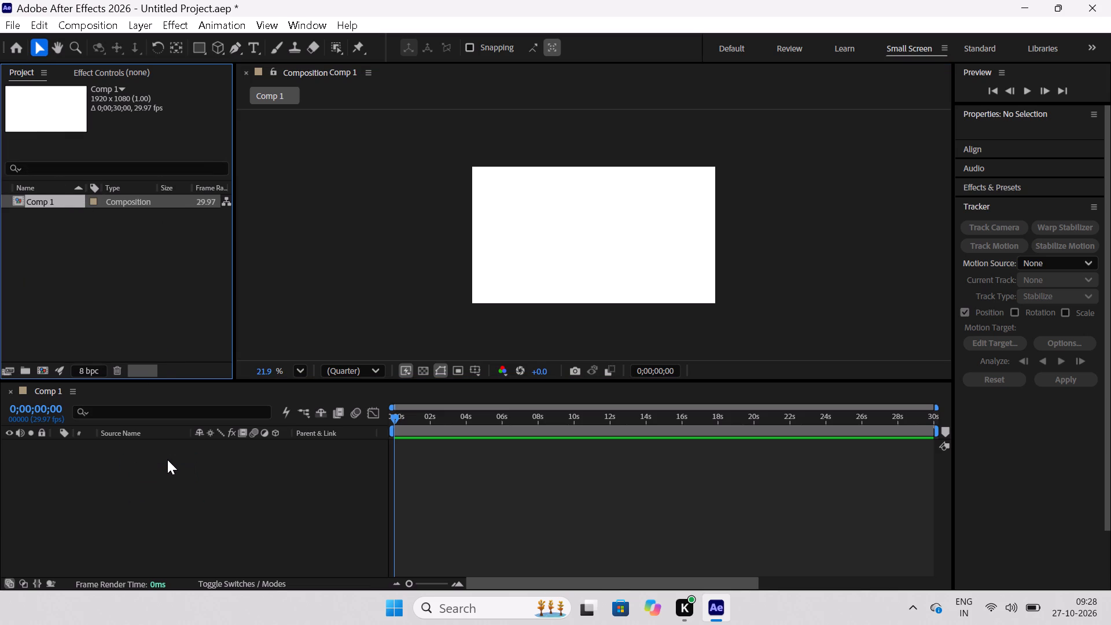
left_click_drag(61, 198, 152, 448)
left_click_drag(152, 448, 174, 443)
Add a white 1920 x 1080 px solid layer to Comp 1.
right_click(175, 443)
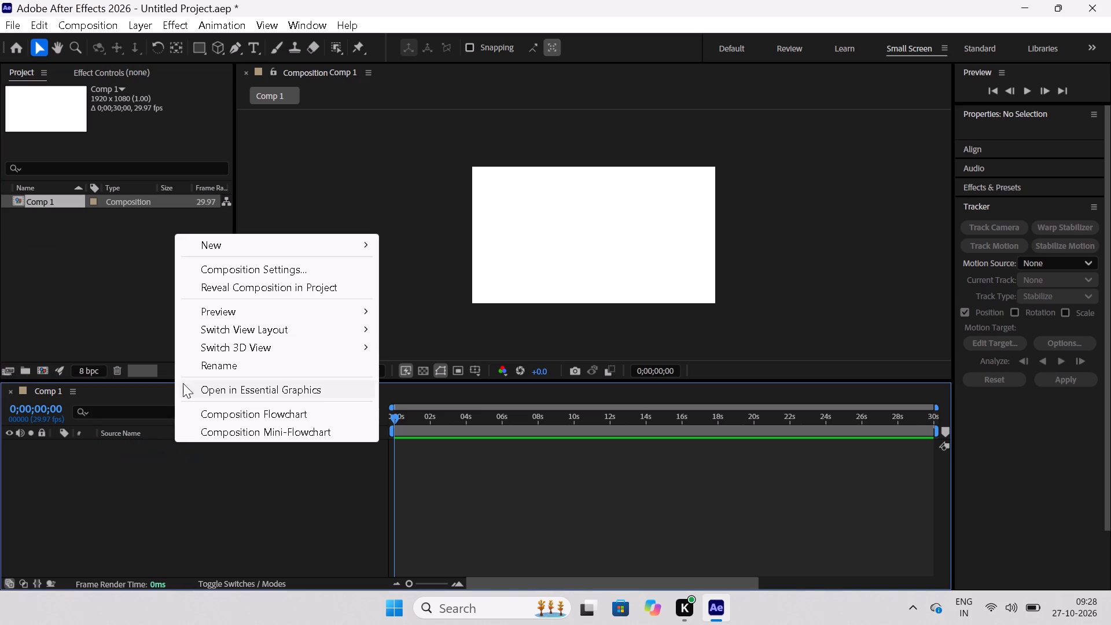
left_click(268, 240)
left_click(494, 289)
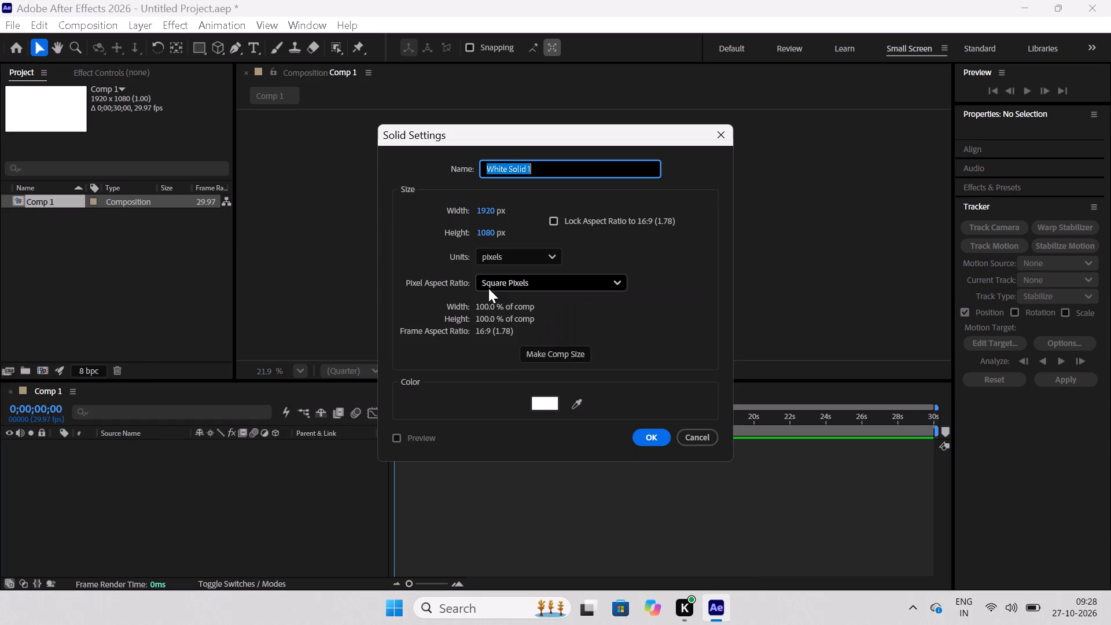
left_click(534, 400)
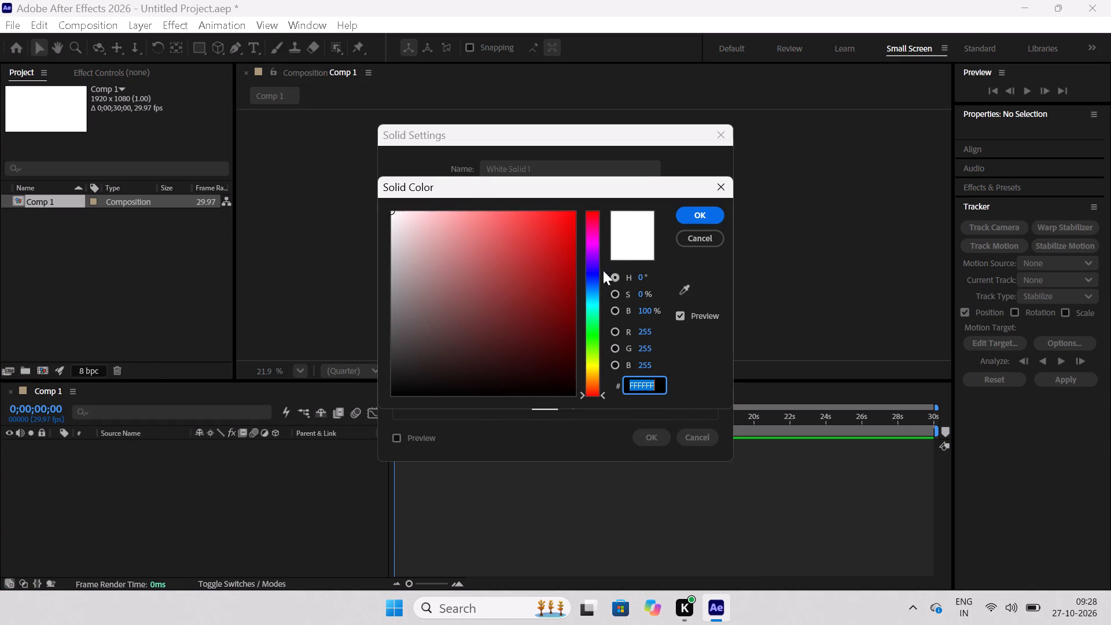
left_click(712, 207)
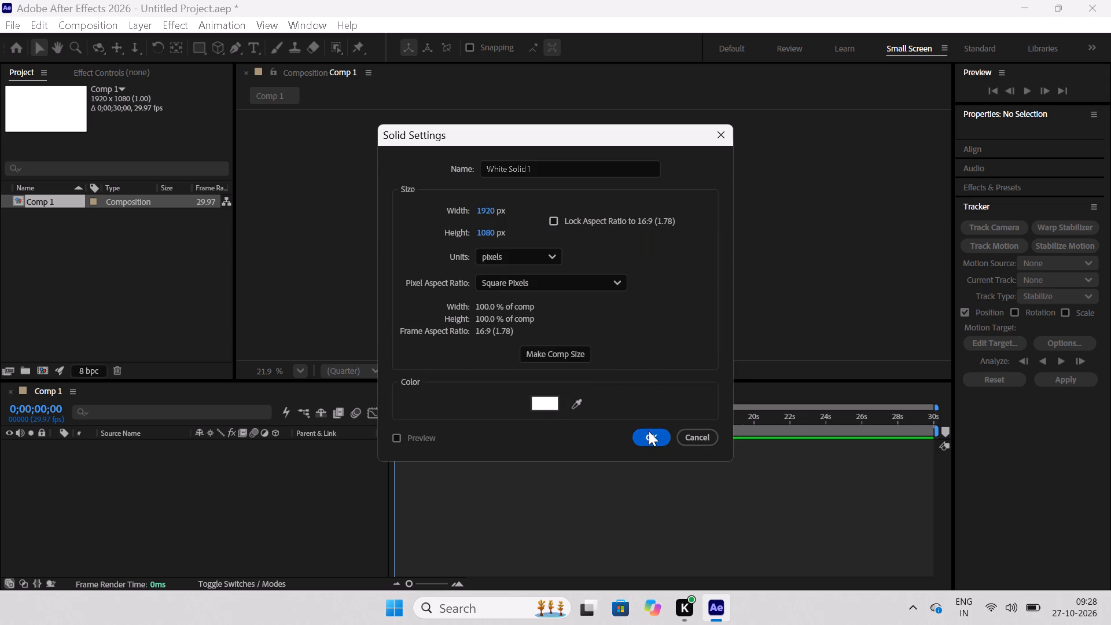
left_click(650, 442)
left_click(251, 529)
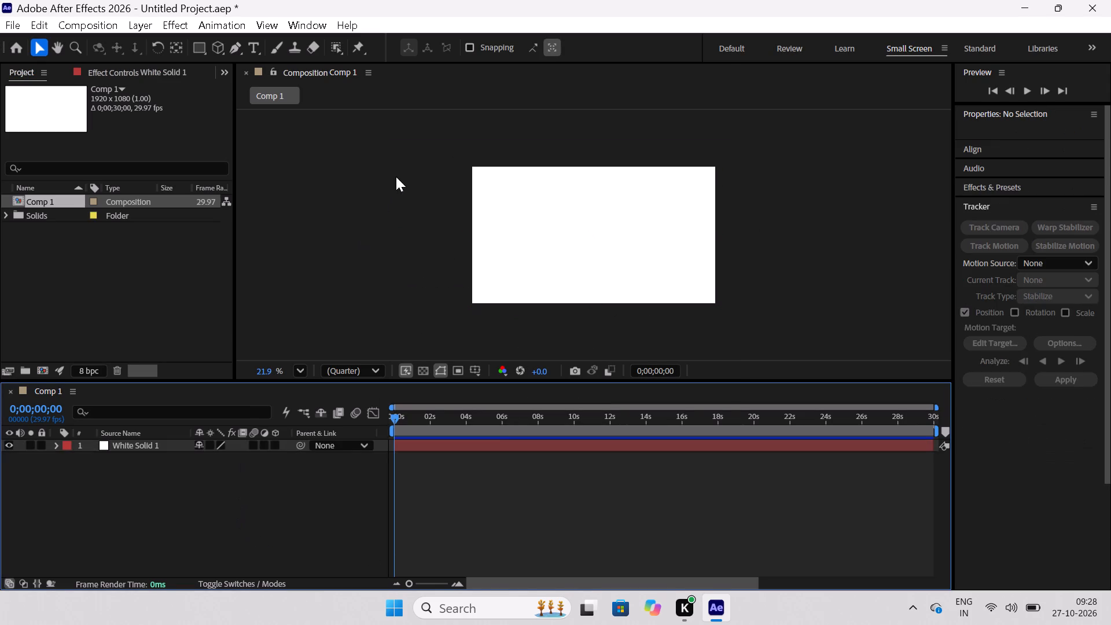
Draw a very thin horizontal red rectangle about 1497 px wide, slightly above the middle of the composition.
left_click(249, 55)
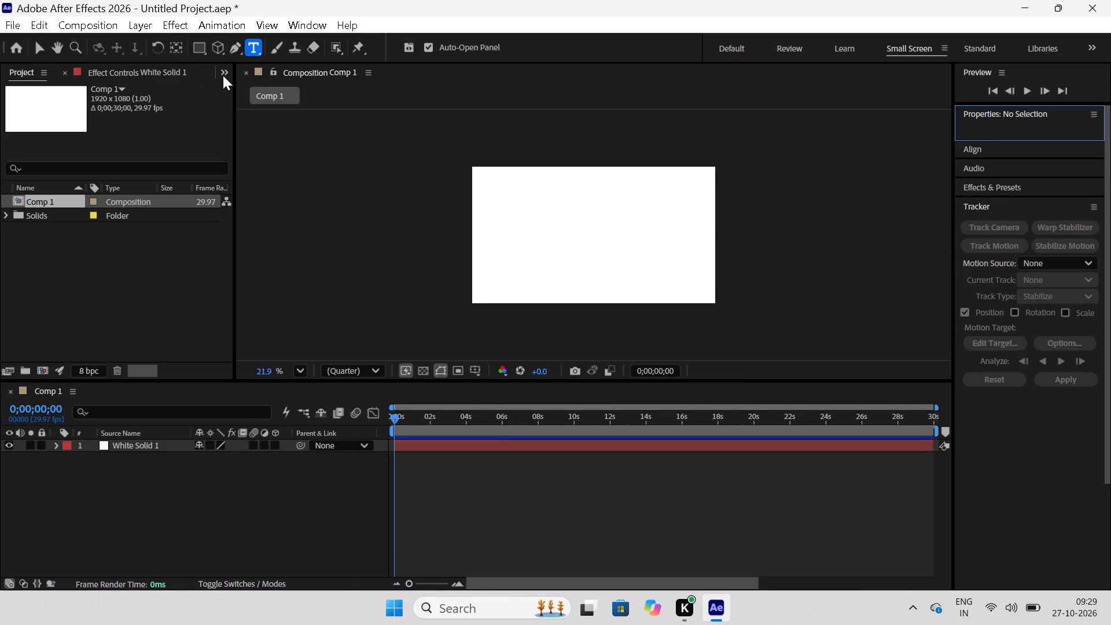
left_click(203, 47)
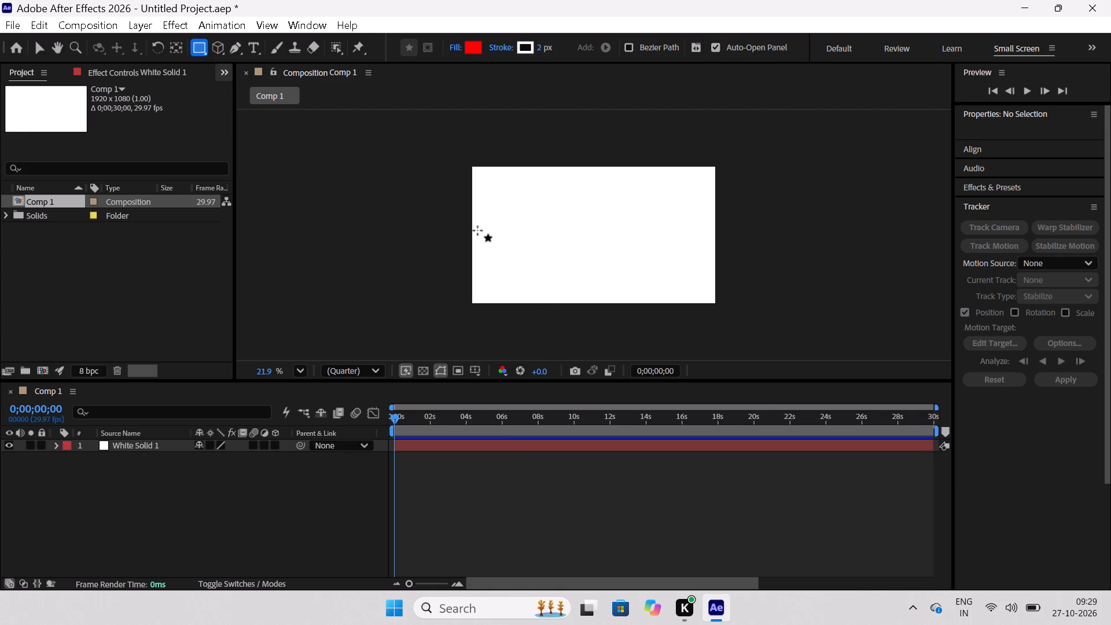
scroll(477, 230, "up", 3)
left_click_drag(476, 211, 651, 259)
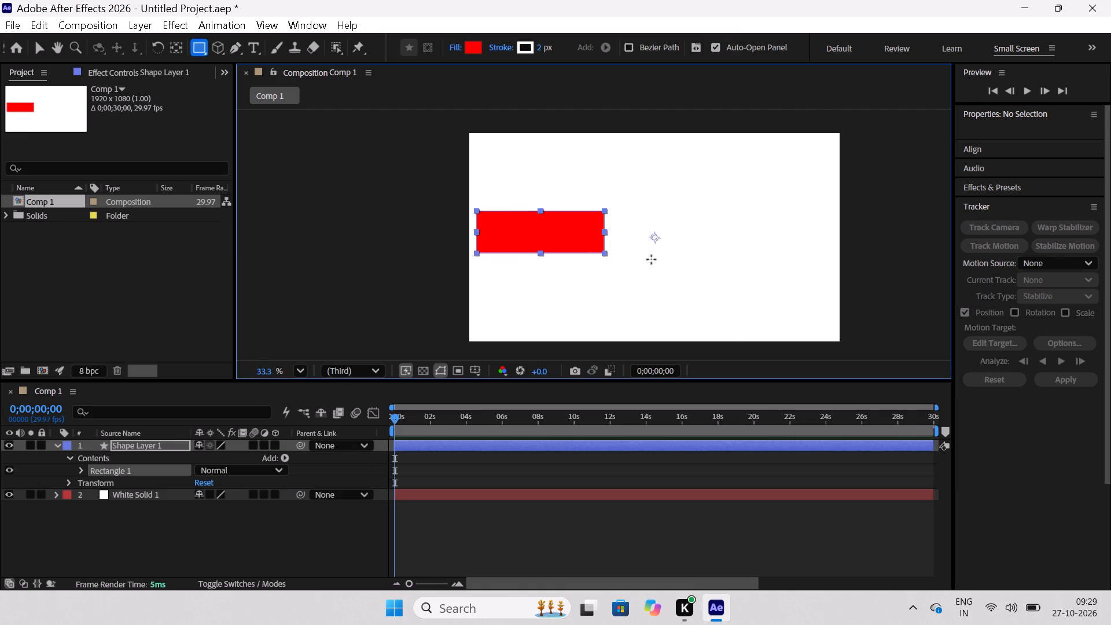
left_click_drag(651, 259, 765, 205)
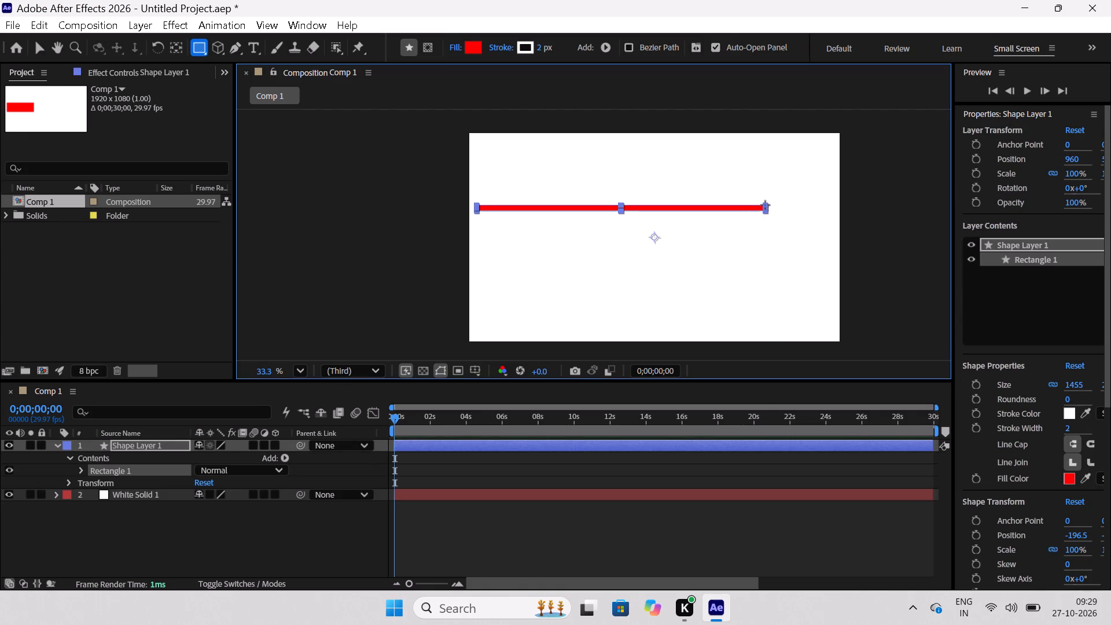
left_click_drag(765, 205, 765, 209)
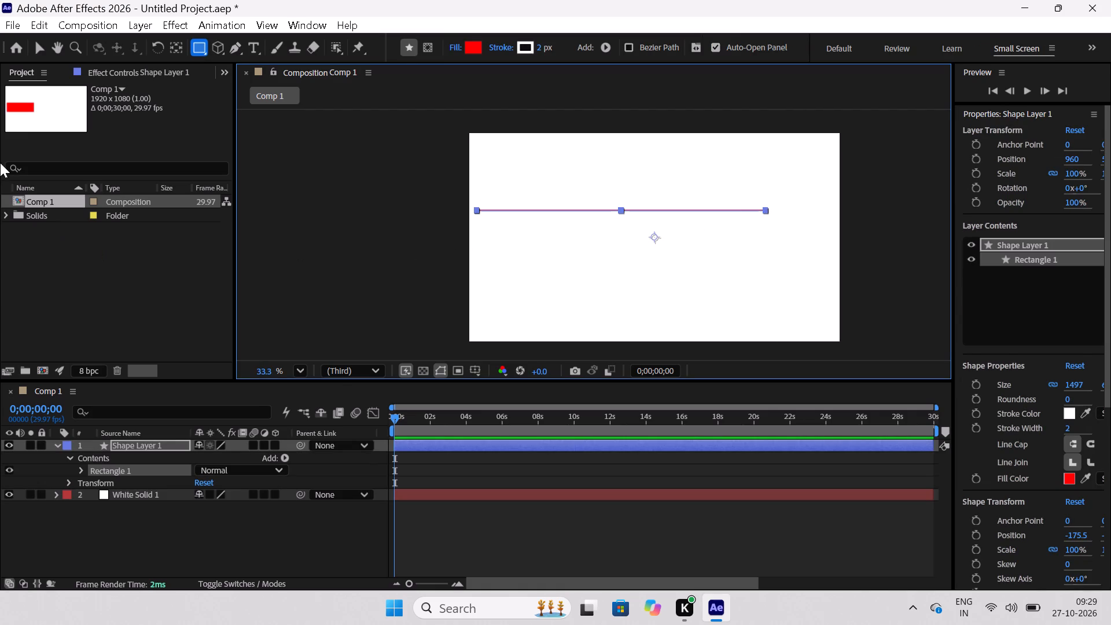
Move the red rectangle down to just below the composition's centre and adjust its height to a thin line.
left_click(39, 45)
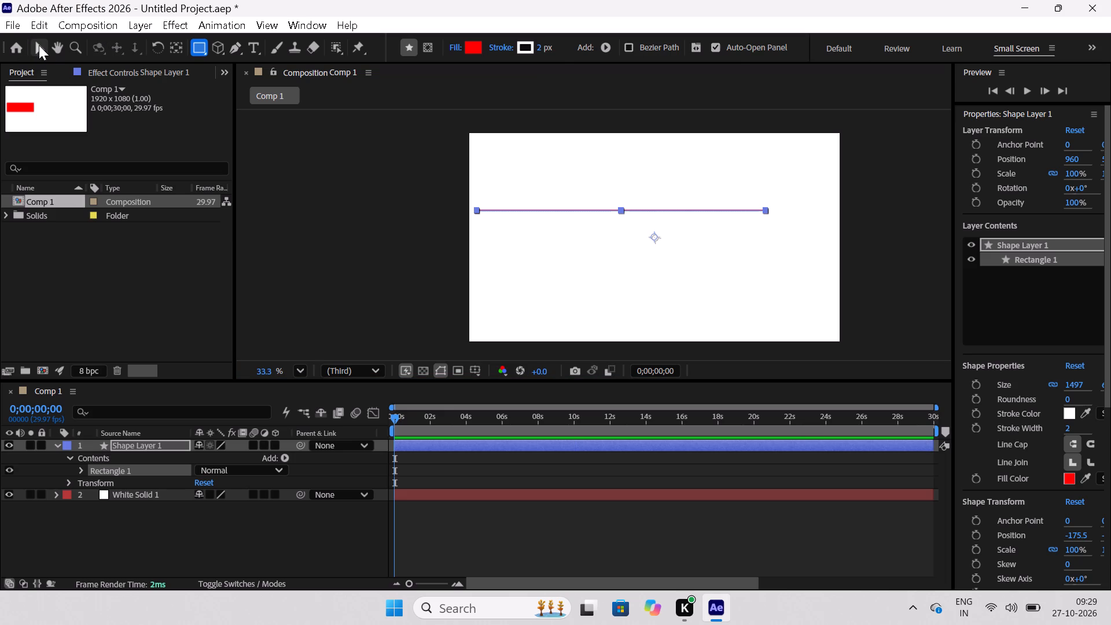
left_click_drag(624, 212, 630, 231)
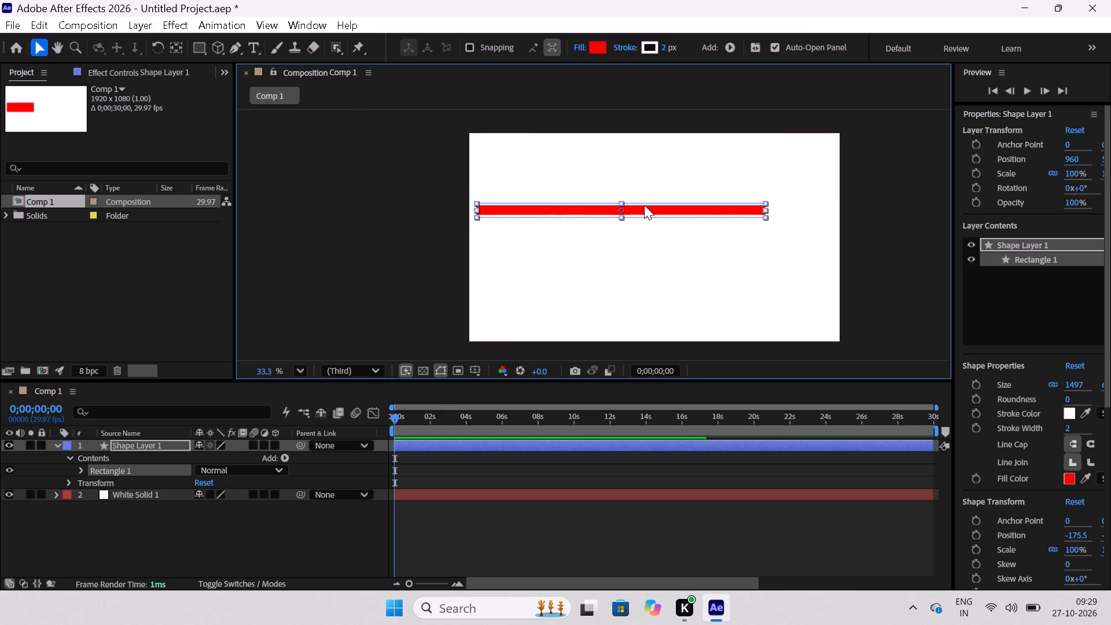
left_click_drag(643, 212, 643, 261)
left_click_drag(621, 266, 621, 259)
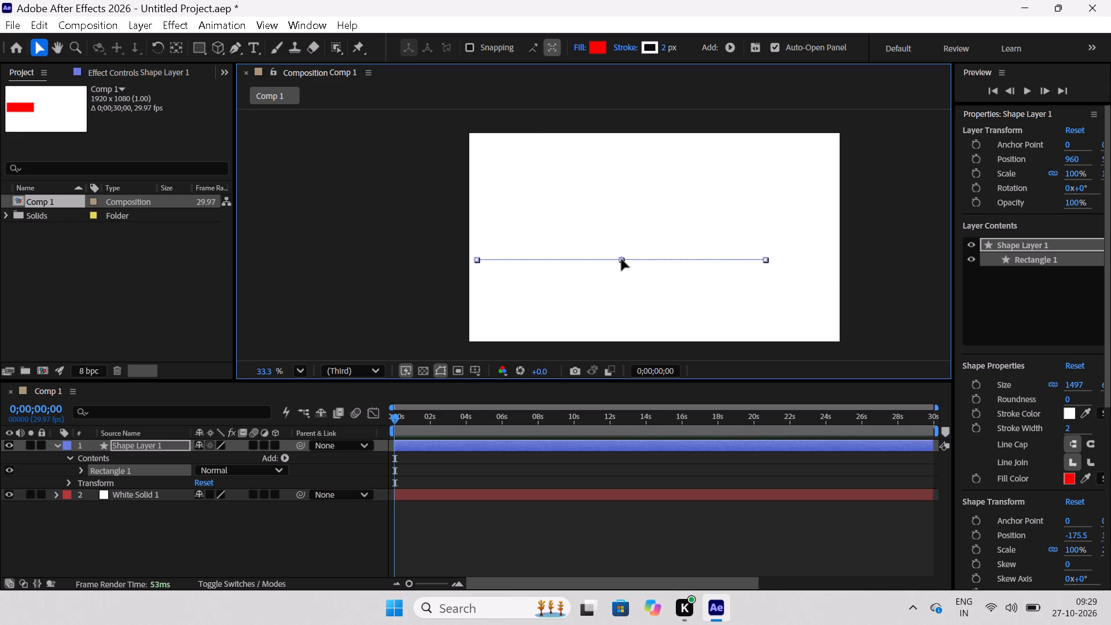
left_click_drag(621, 259, 623, 264)
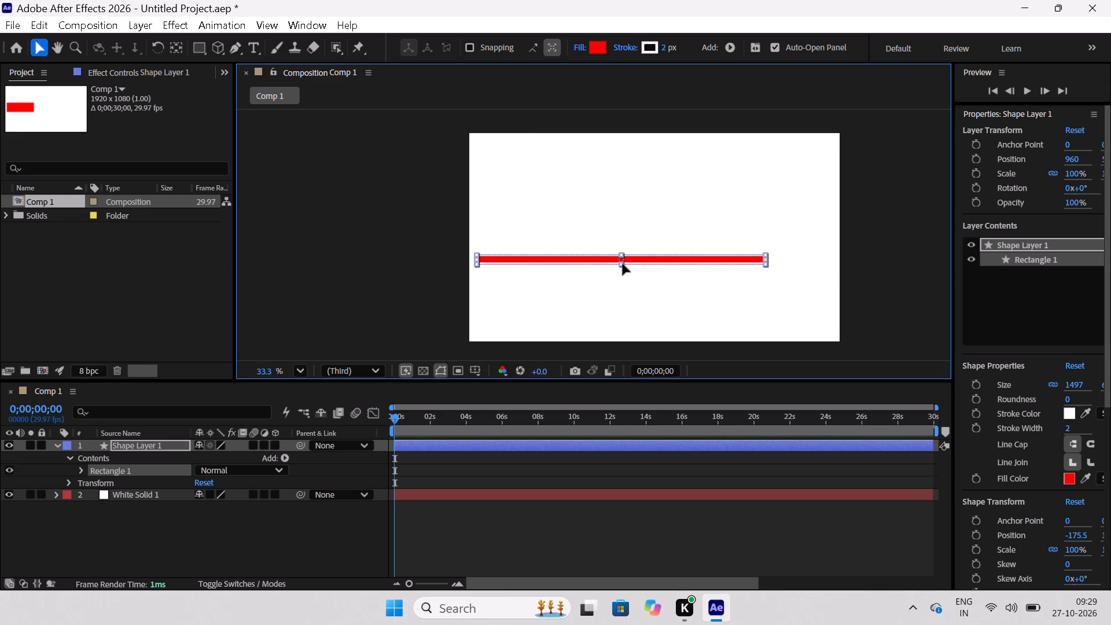
left_click_drag(623, 264, 623, 259)
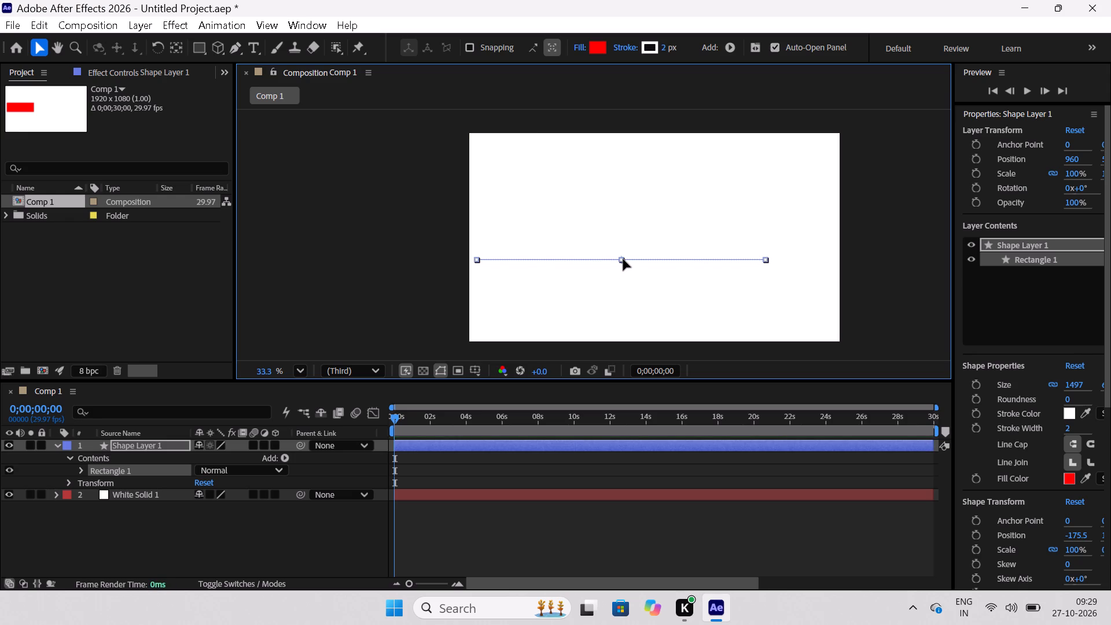
left_click_drag(623, 259, 623, 260)
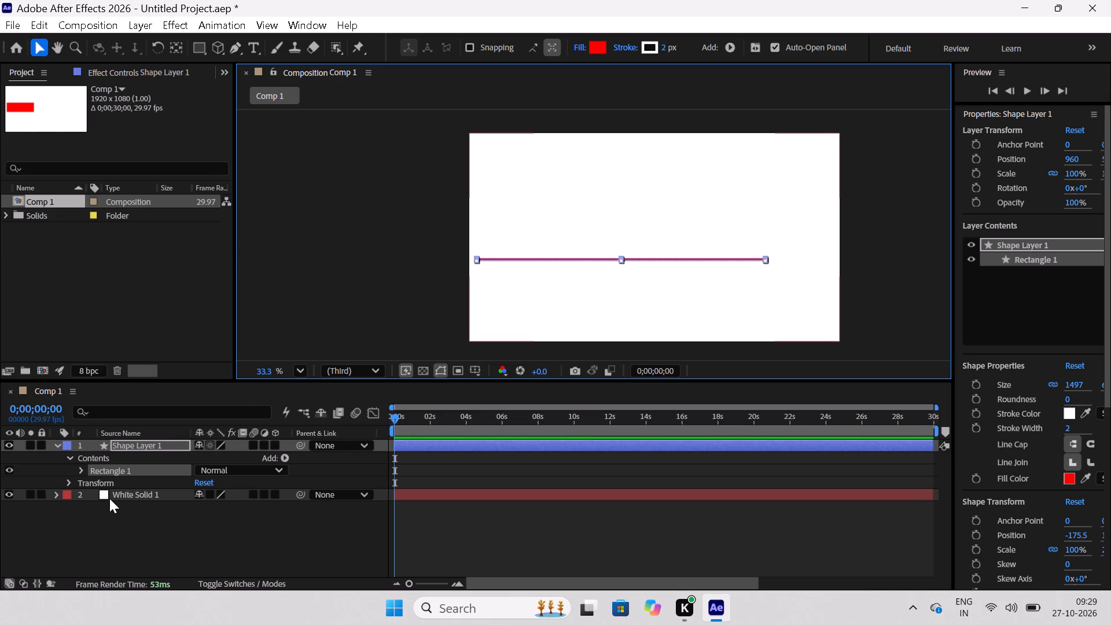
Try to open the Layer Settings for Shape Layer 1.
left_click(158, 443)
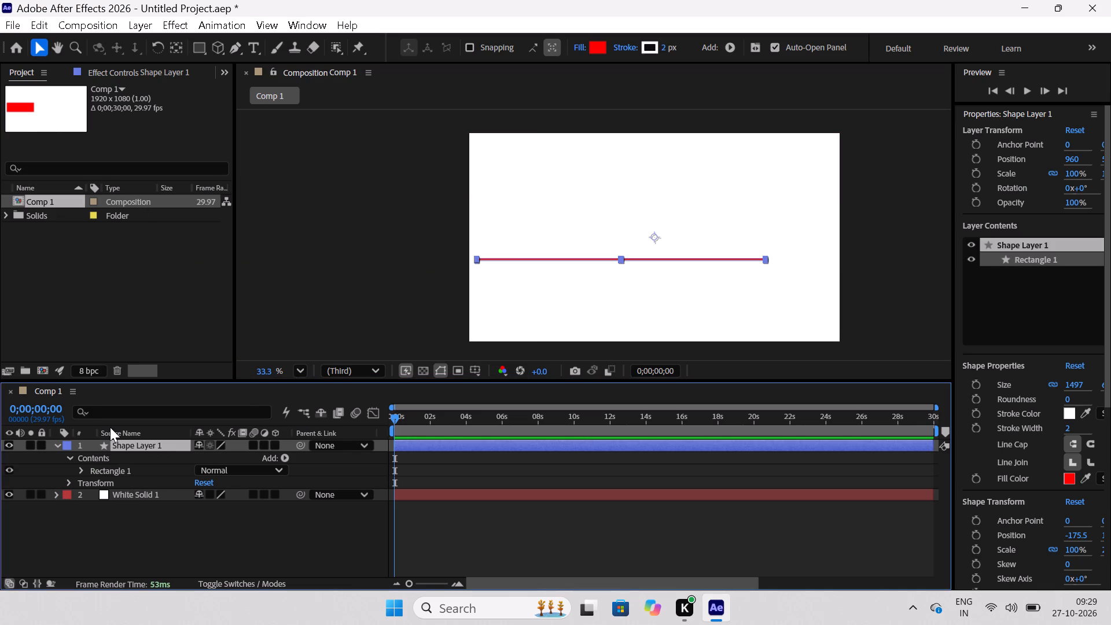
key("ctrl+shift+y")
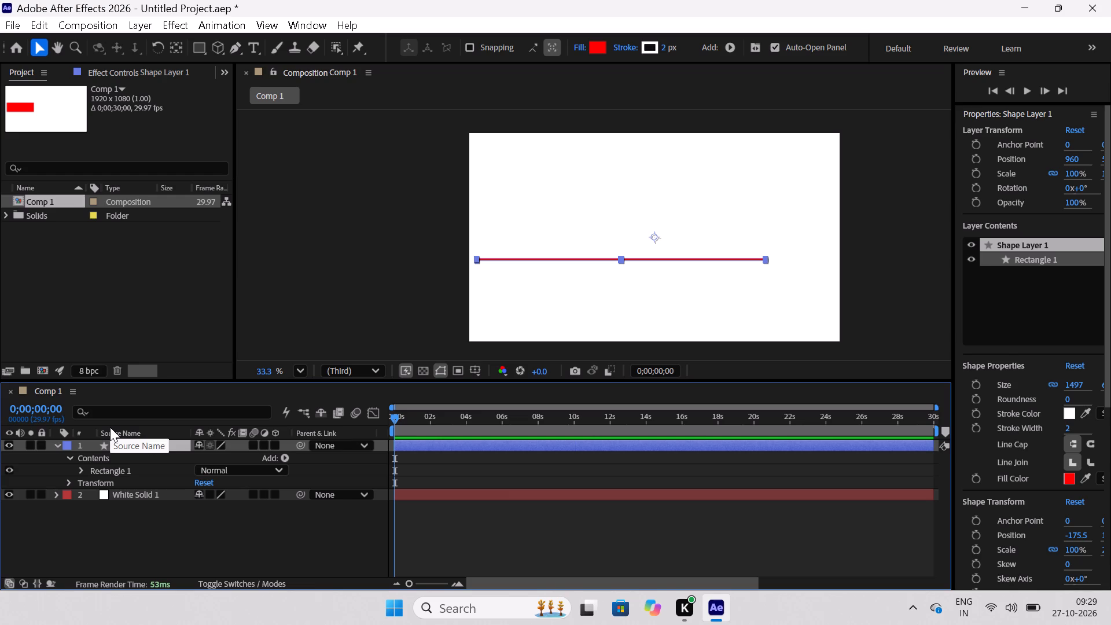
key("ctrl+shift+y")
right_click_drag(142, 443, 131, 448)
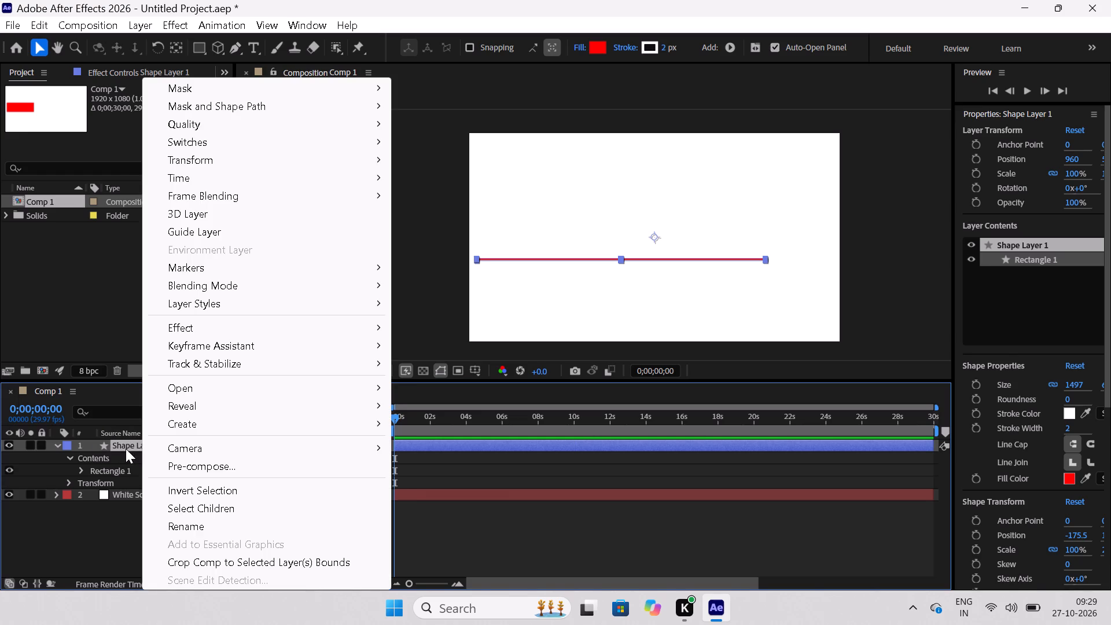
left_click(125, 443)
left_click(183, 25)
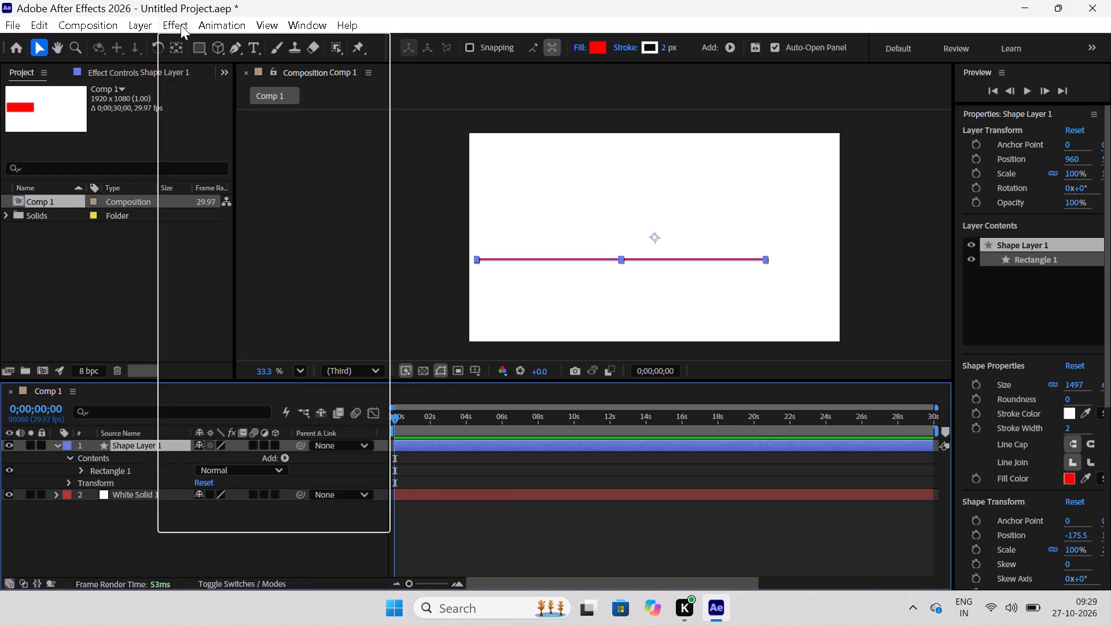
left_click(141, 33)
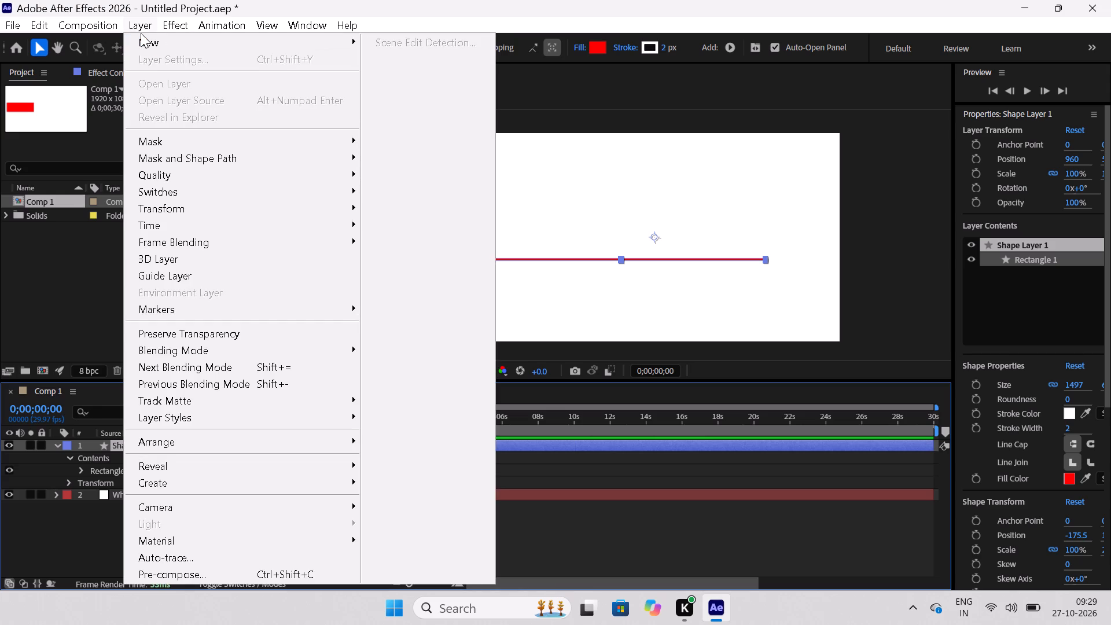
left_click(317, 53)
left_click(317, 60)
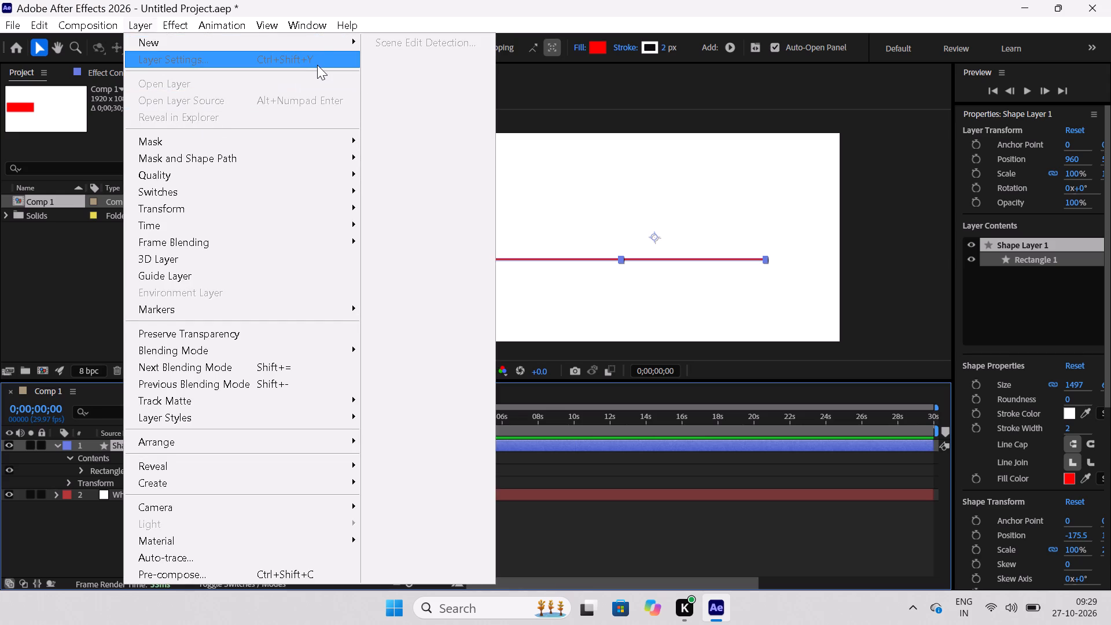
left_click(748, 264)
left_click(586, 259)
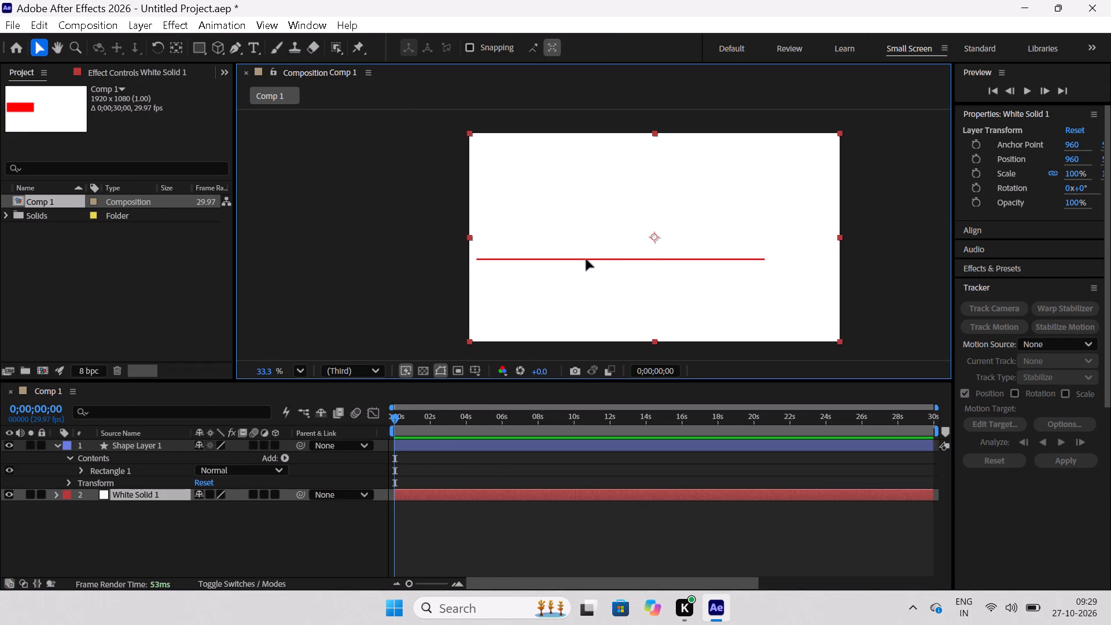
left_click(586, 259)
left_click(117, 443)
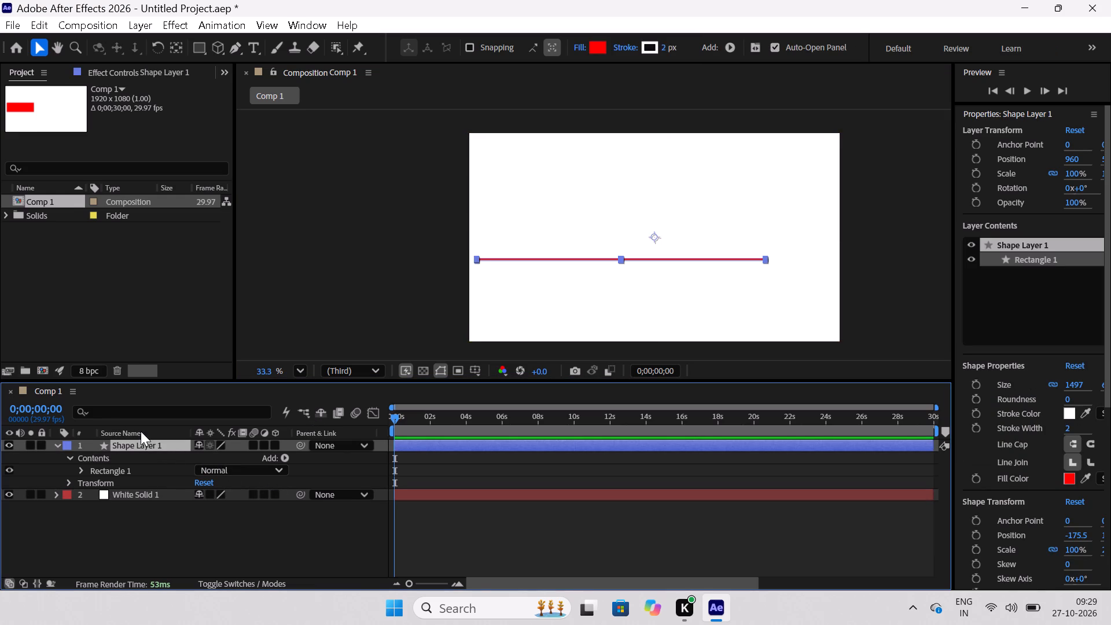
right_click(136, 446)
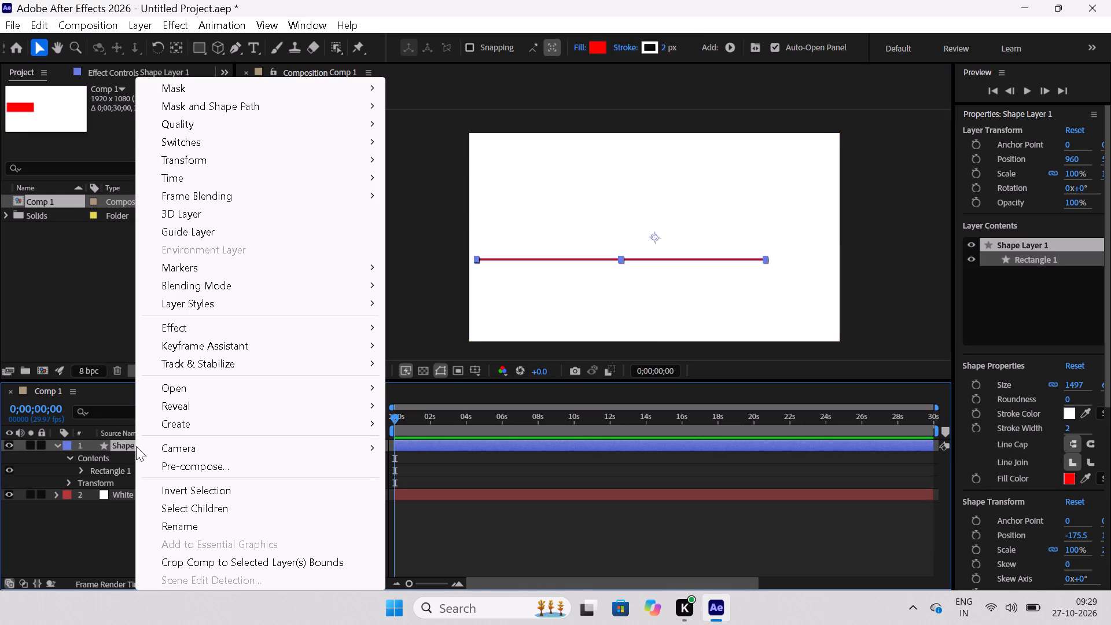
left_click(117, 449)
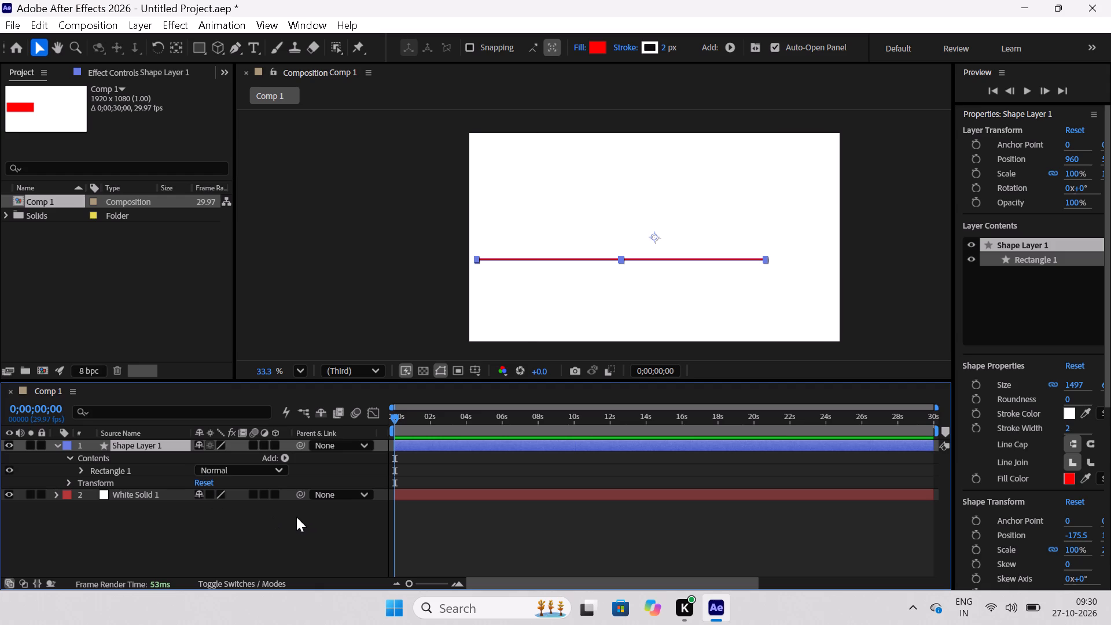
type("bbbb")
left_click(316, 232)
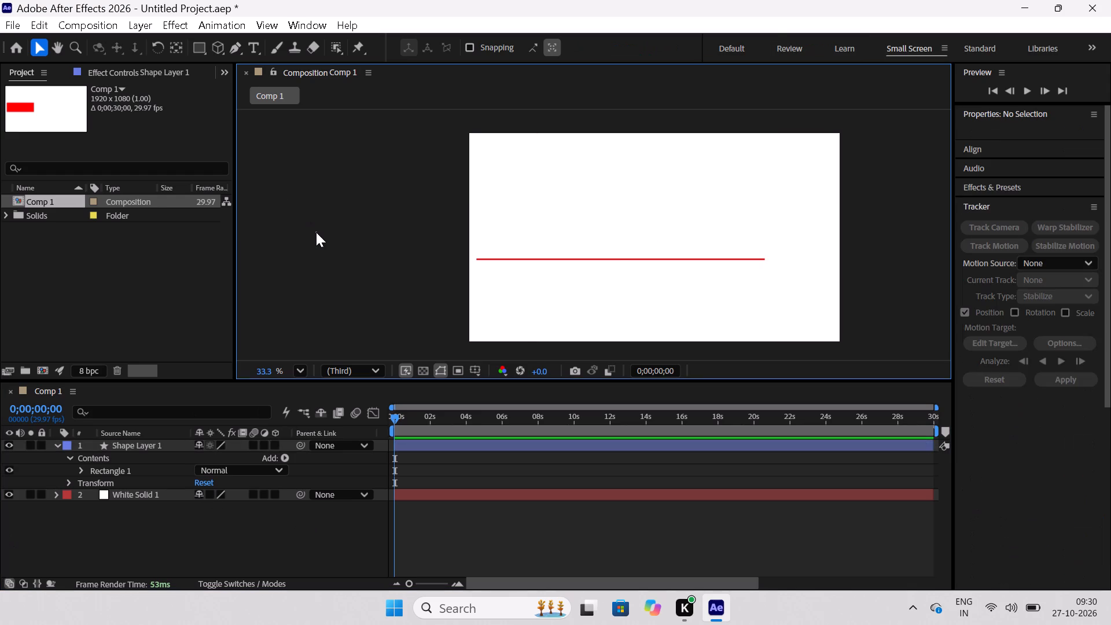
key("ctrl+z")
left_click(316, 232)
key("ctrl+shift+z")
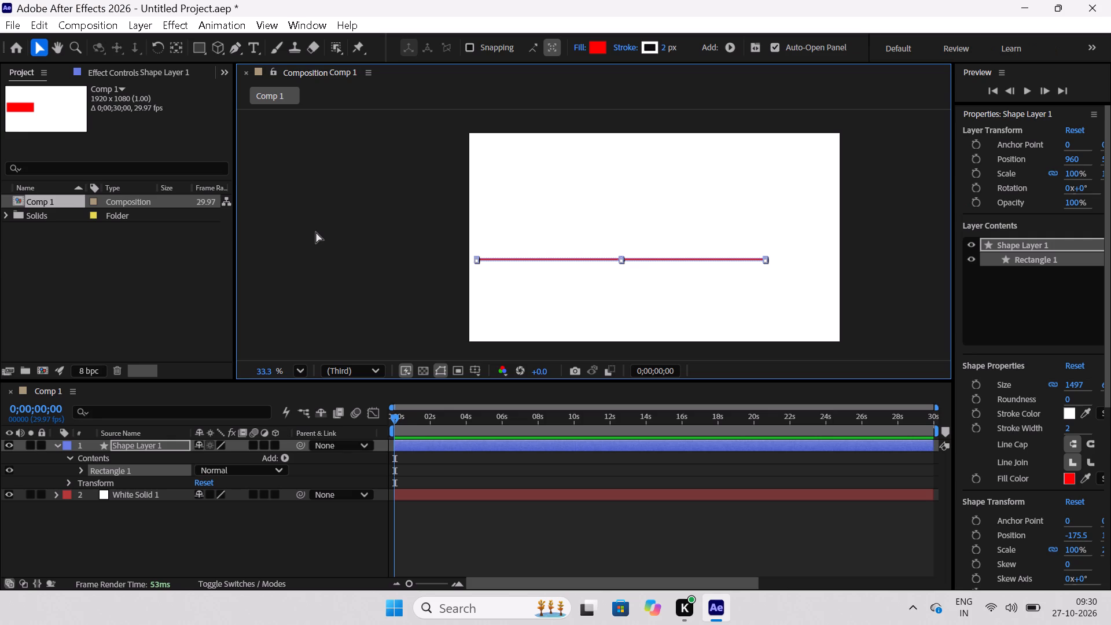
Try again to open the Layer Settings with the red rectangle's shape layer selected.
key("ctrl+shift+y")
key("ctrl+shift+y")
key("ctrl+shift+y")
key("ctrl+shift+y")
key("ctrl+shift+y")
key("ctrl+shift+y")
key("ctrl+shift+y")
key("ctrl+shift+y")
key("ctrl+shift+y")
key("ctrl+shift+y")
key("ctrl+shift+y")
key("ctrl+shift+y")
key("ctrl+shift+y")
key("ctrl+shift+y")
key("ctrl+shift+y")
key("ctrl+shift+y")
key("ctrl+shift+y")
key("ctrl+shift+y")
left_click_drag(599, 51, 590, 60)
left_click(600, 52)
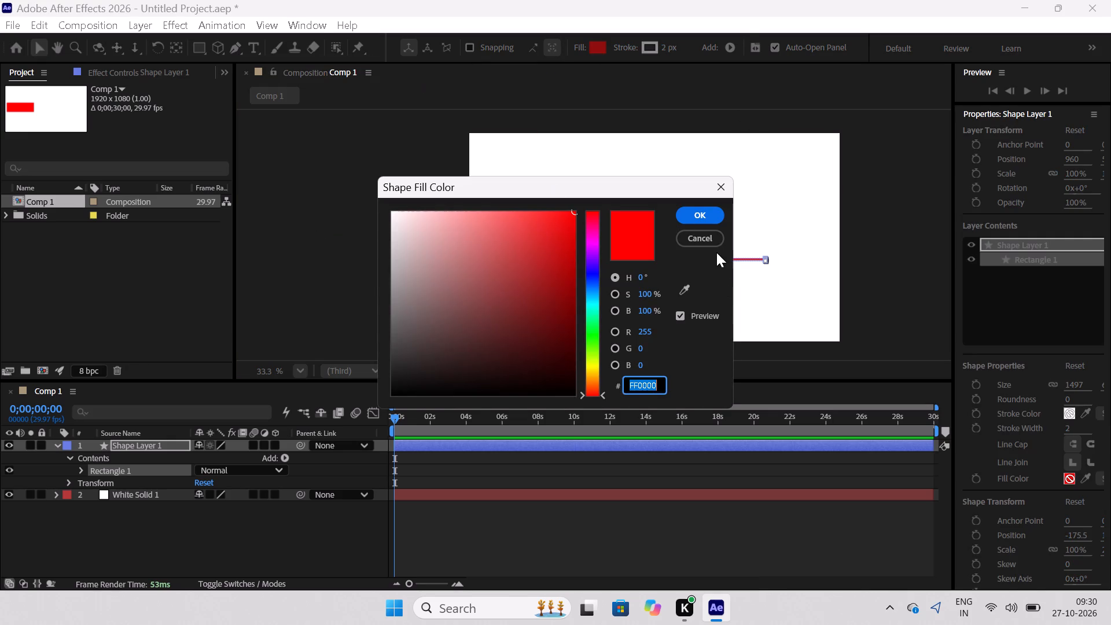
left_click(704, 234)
Change the thin rectangle's fill colour to black (000000).
left_click(599, 42)
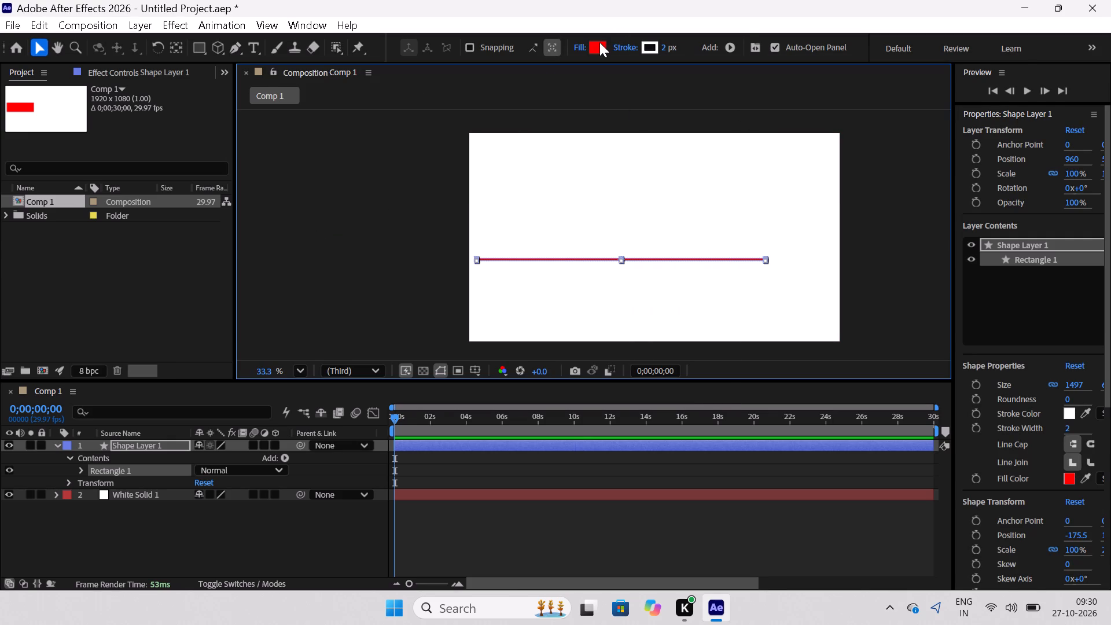
left_click_drag(542, 234, 470, 405)
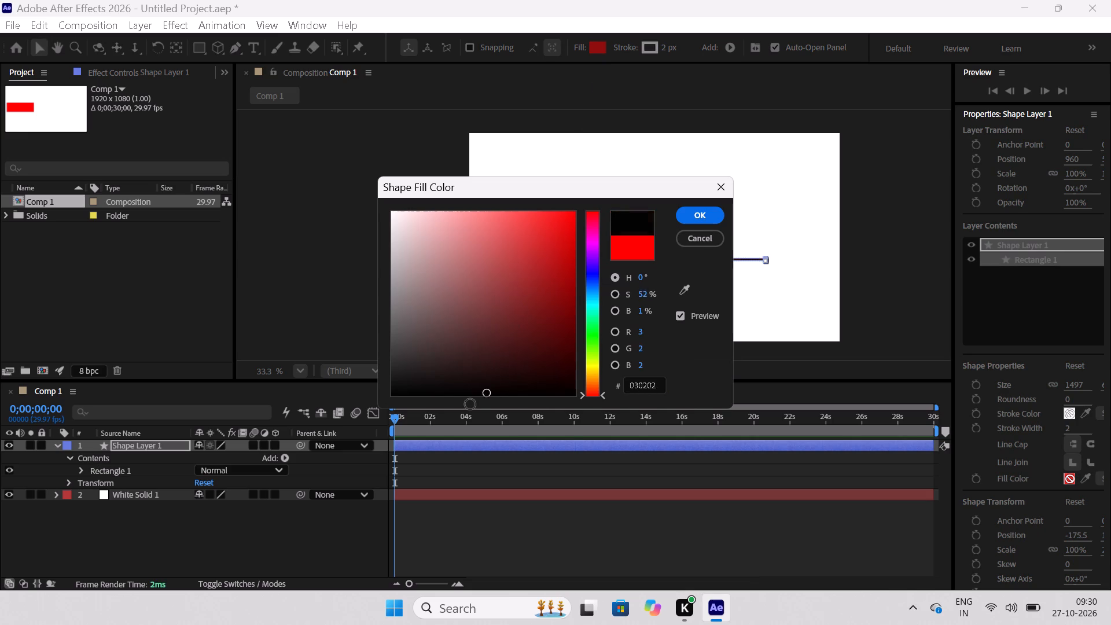
left_click_drag(470, 405, 353, 411)
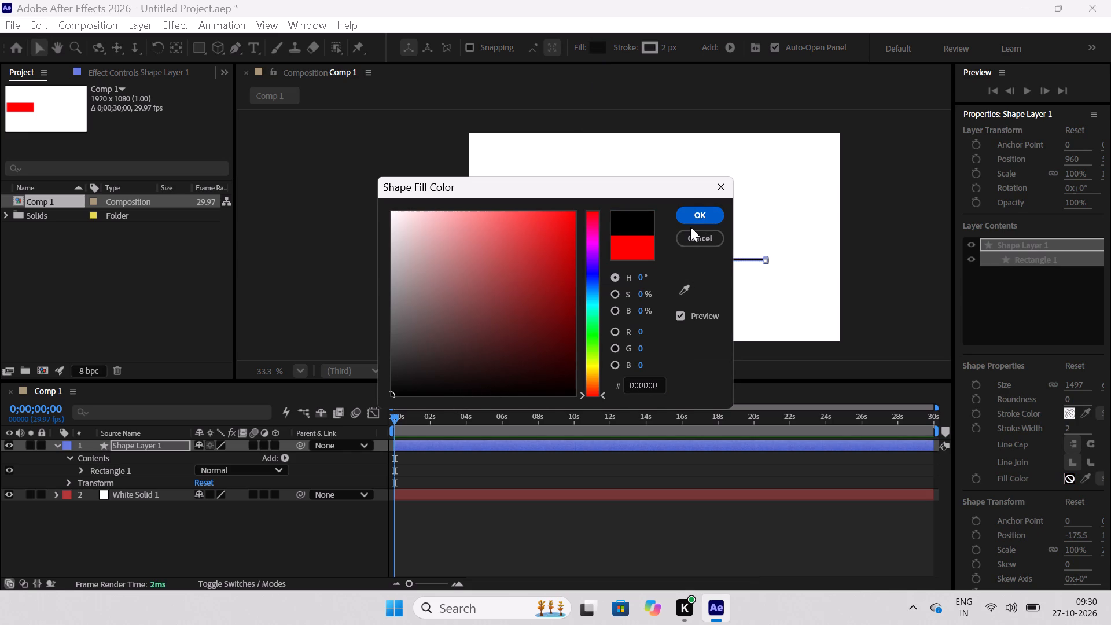
left_click(690, 227)
left_click(684, 222)
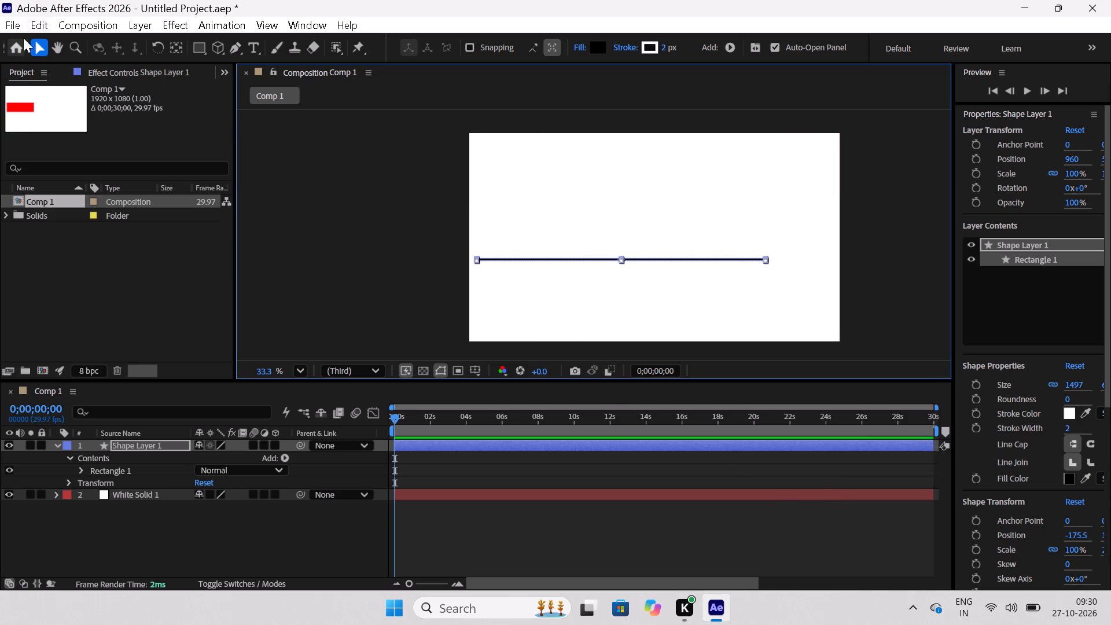
Move the rectangle's own anchor point to its left end with the Pan Behind tool, at about -736 horizontally.
left_click(176, 45)
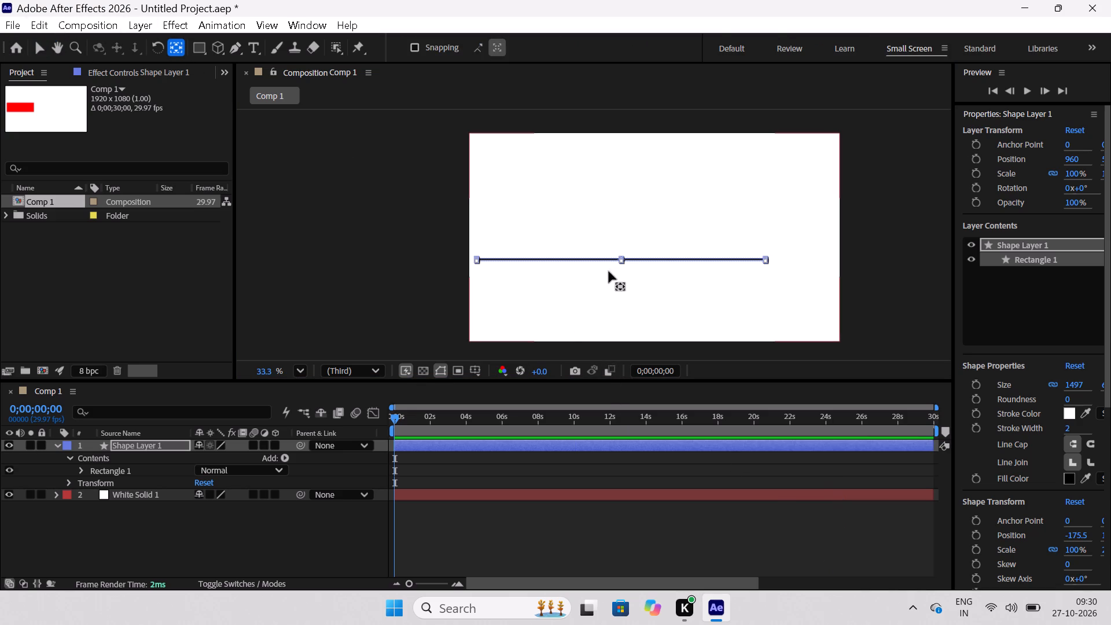
scroll(612, 261, "up", 3)
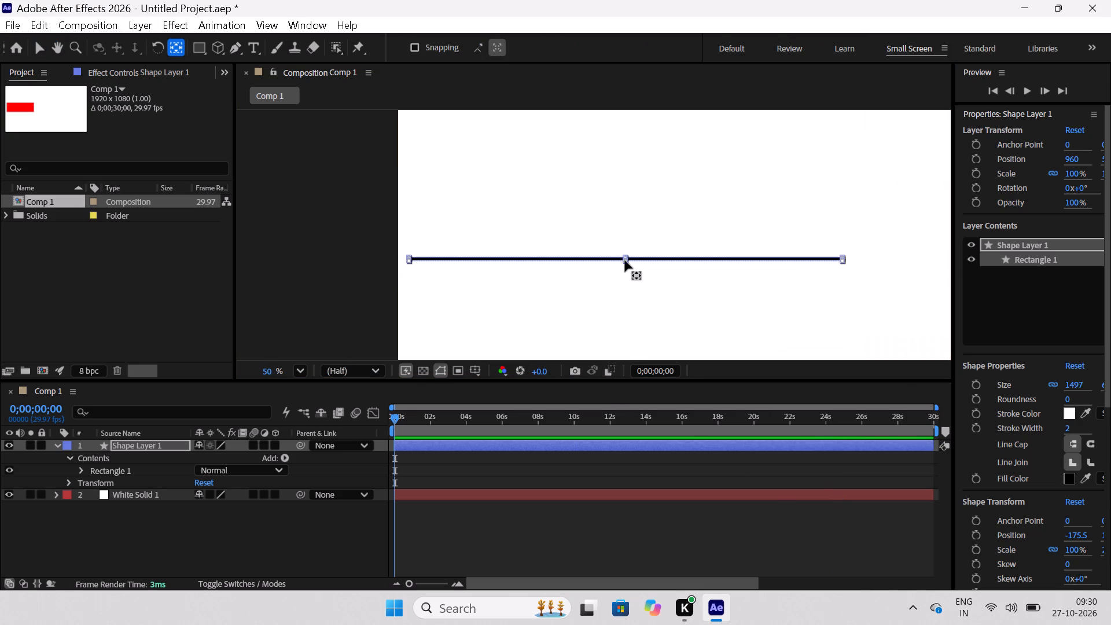
left_click_drag(625, 260, 564, 270)
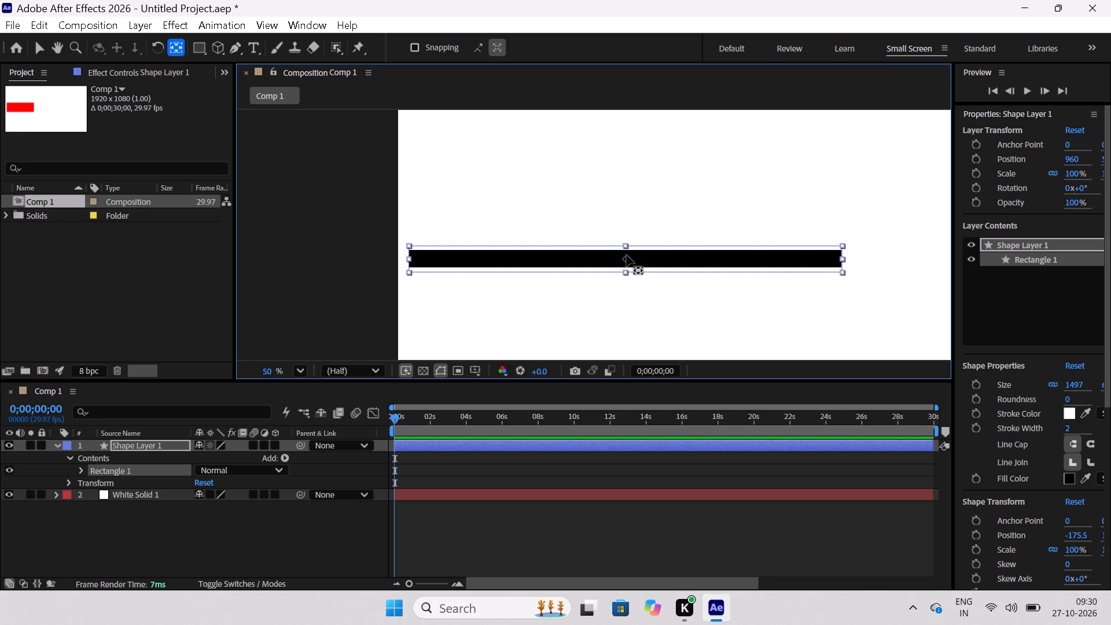
left_click_drag(627, 260, 414, 262)
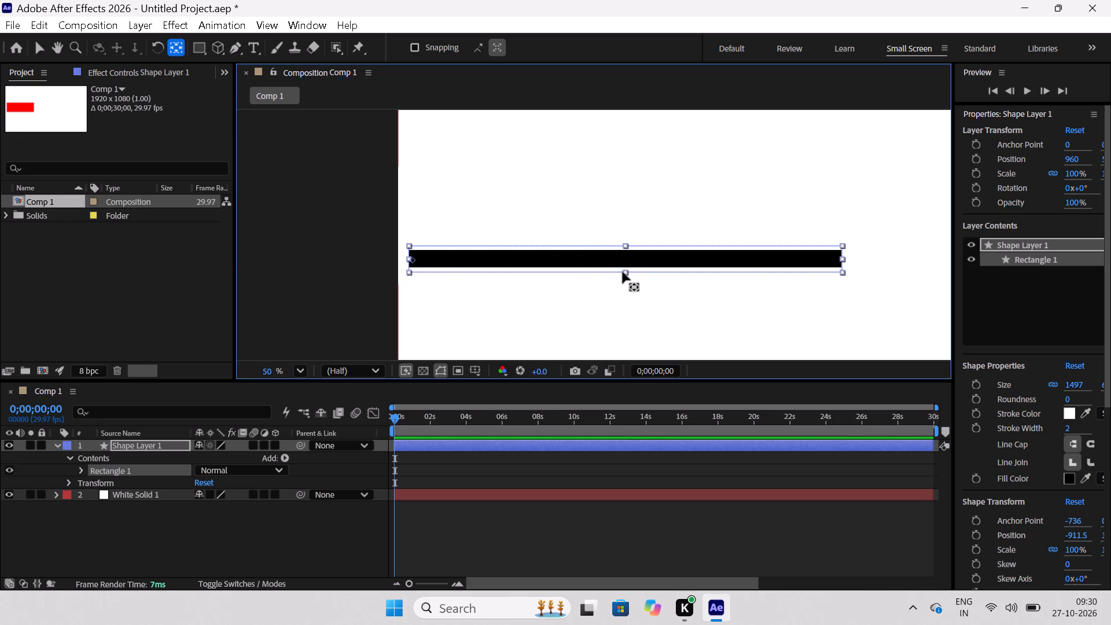
Shrink the black rectangle's height back to a very thin line, keeping its width.
left_click_drag(623, 272, 622, 264)
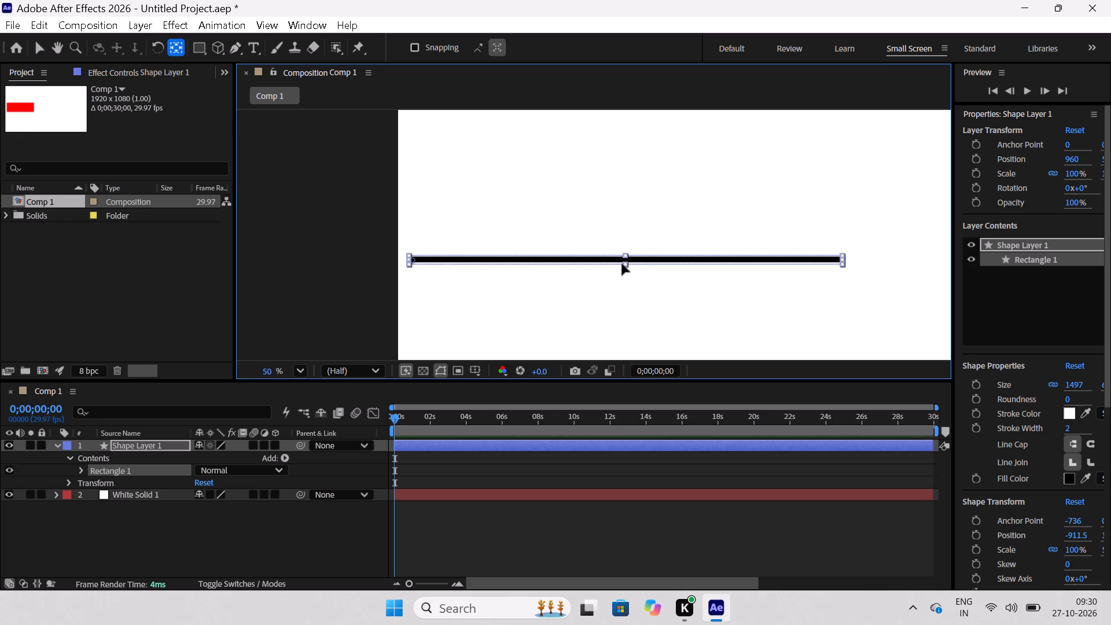
left_click_drag(622, 264, 627, 263)
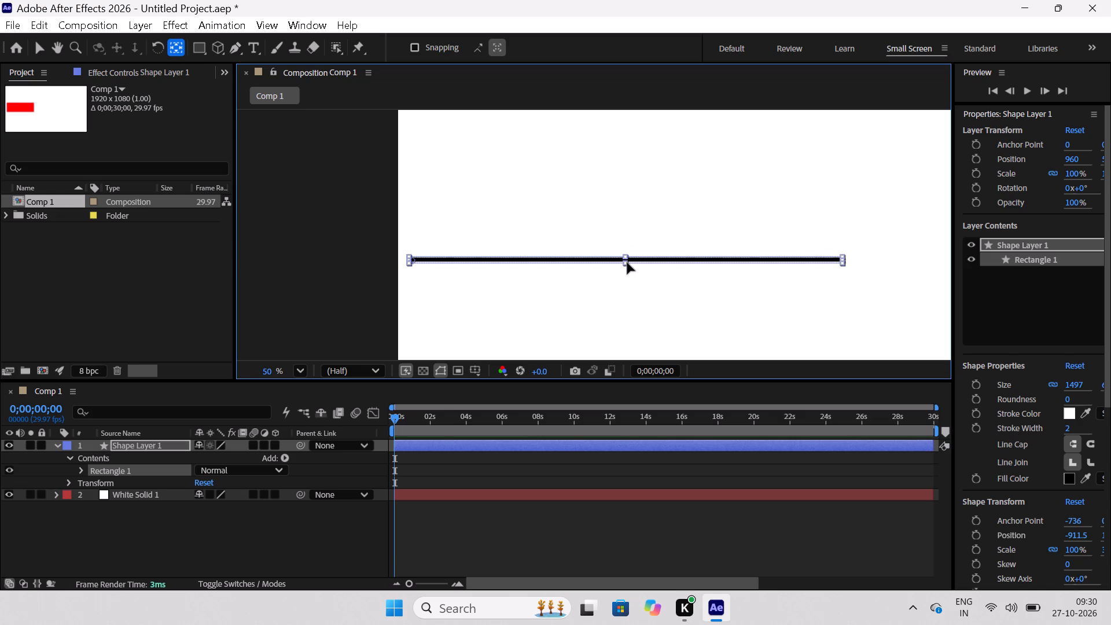
left_click_drag(627, 263, 629, 261)
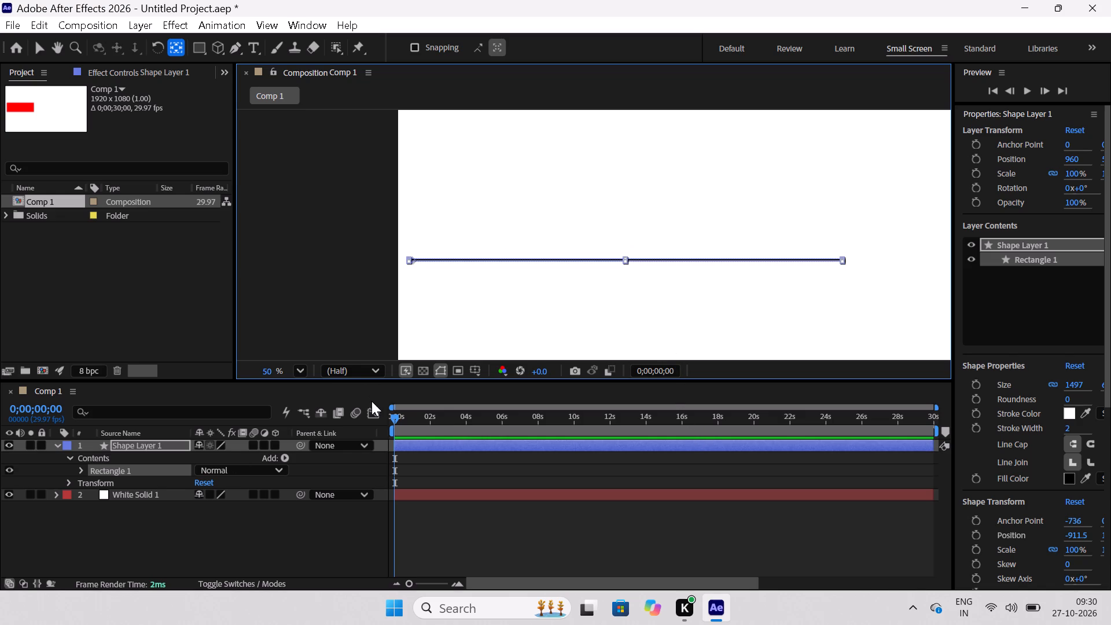
Move the playhead to 0;00;01;25 and reveal the Transform properties of Shape Layer 1.
left_click_drag(398, 419, 465, 427)
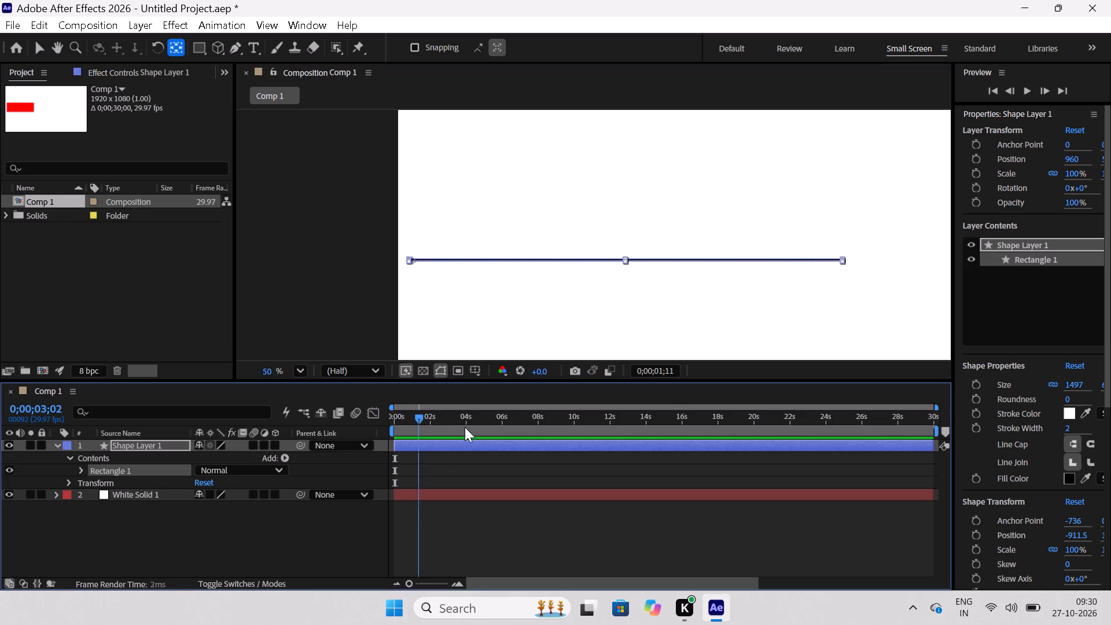
left_click_drag(465, 427, 431, 442)
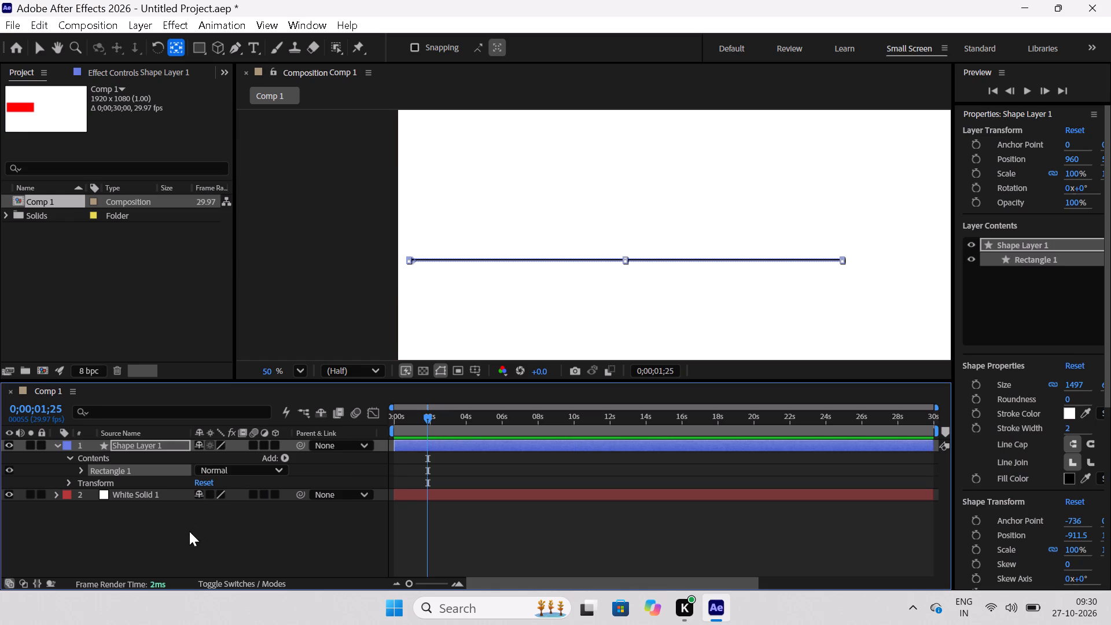
left_click(189, 531)
left_click(163, 444)
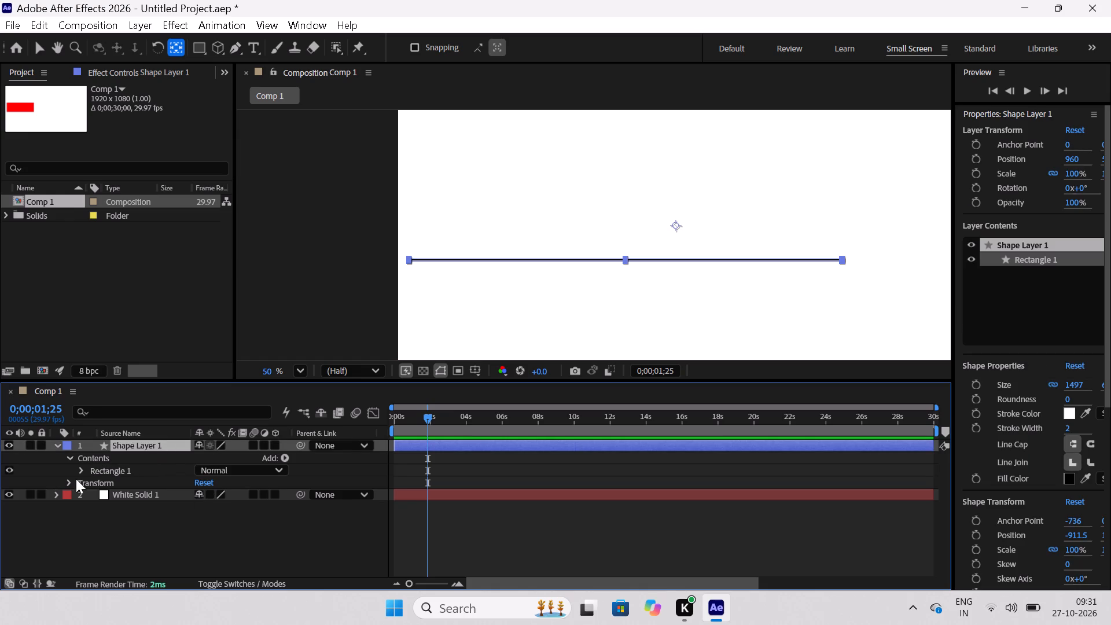
left_click(69, 484)
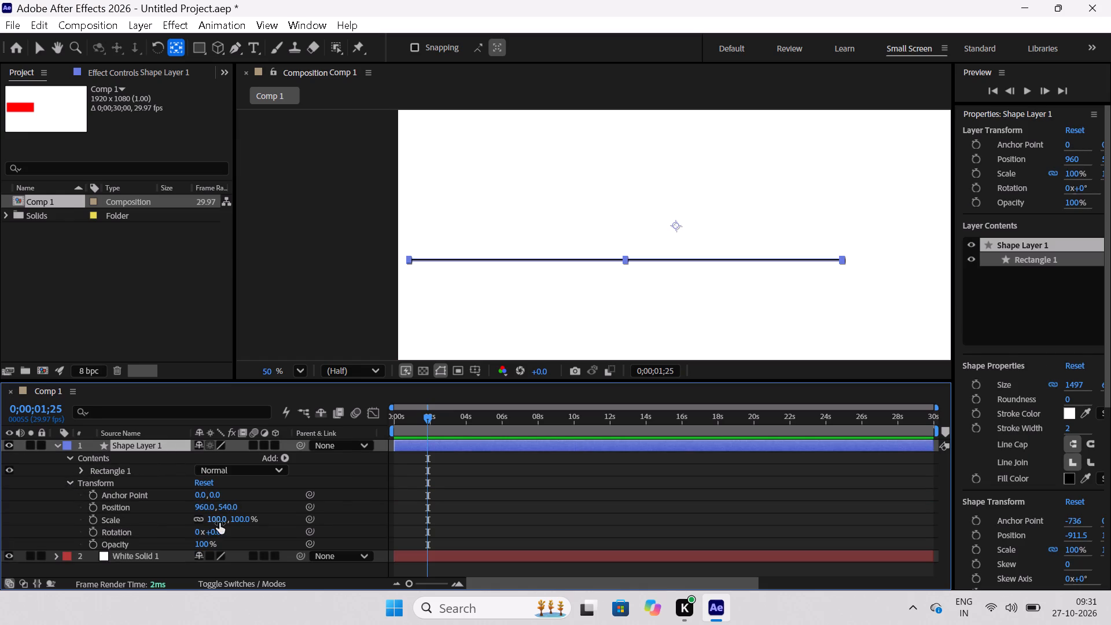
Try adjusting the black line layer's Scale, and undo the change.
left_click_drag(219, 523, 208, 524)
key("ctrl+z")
Move the layer's anchor point to the black line's left end, at about -928, 122.
left_click_drag(675, 225, 663, 225)
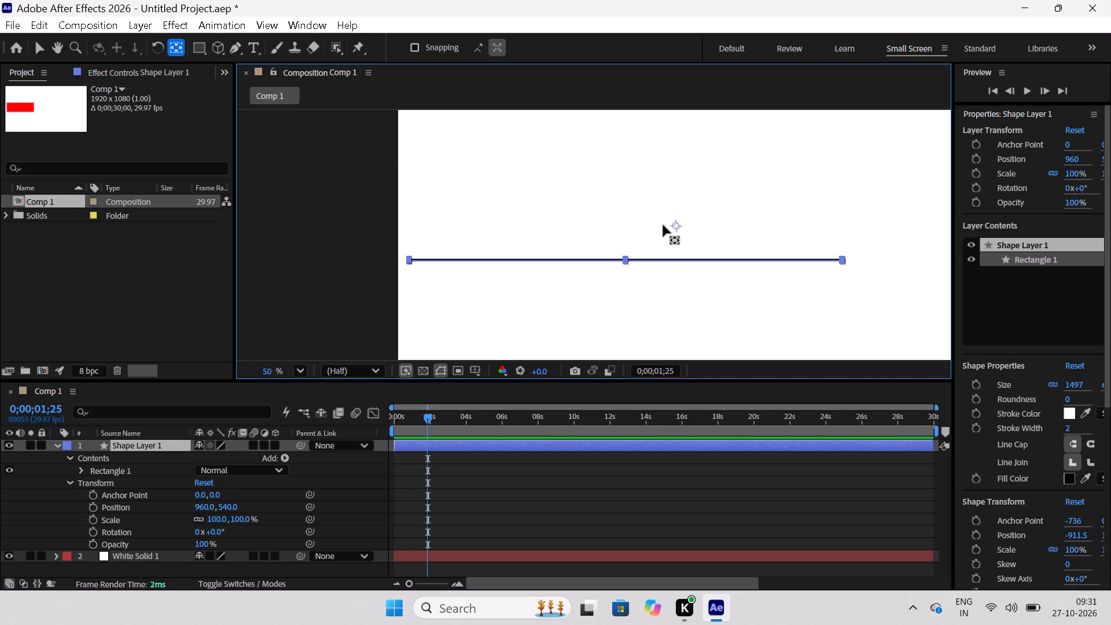
left_click_drag(663, 225, 406, 260)
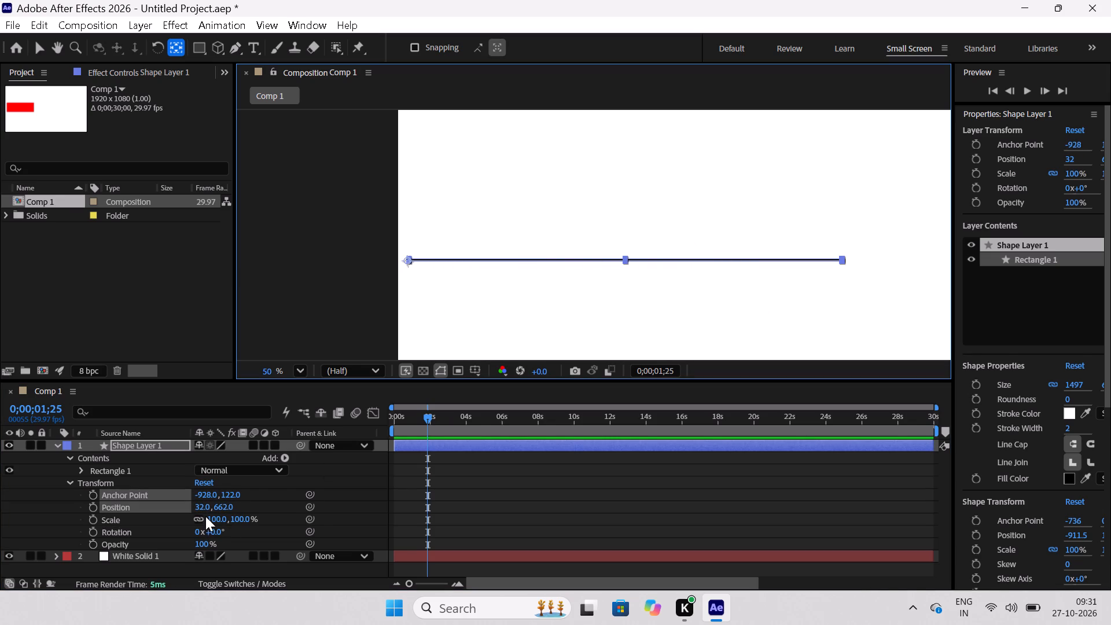
Reduce the line layer's Scale to 2% and set the first Scale keyframe at 0;00;01;25.
left_click_drag(223, 517, 215, 517)
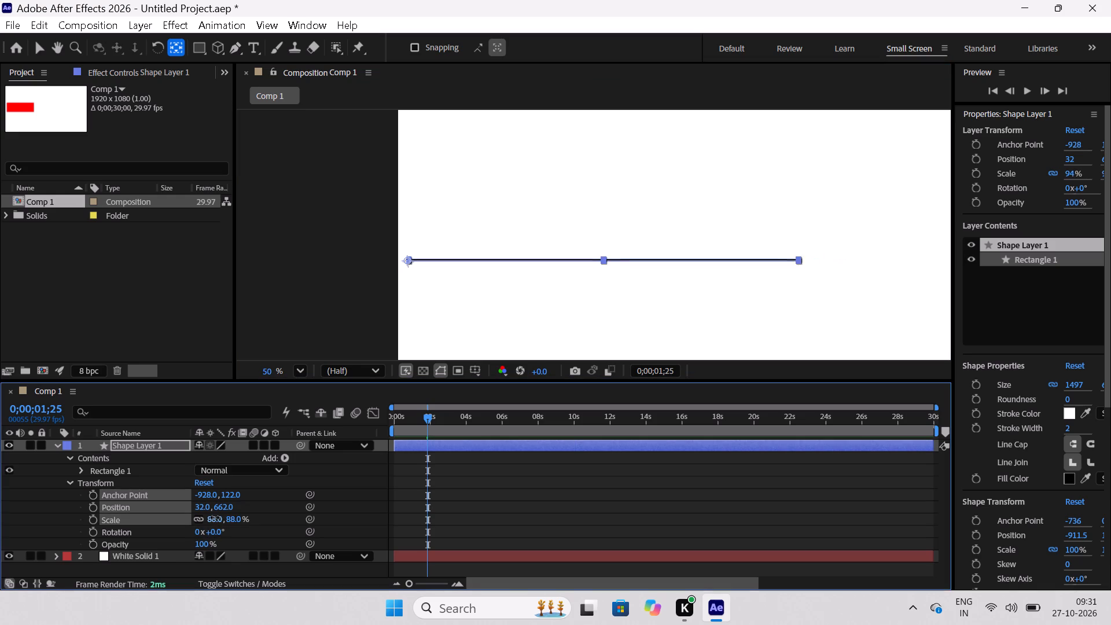
left_click_drag(215, 517, 171, 525)
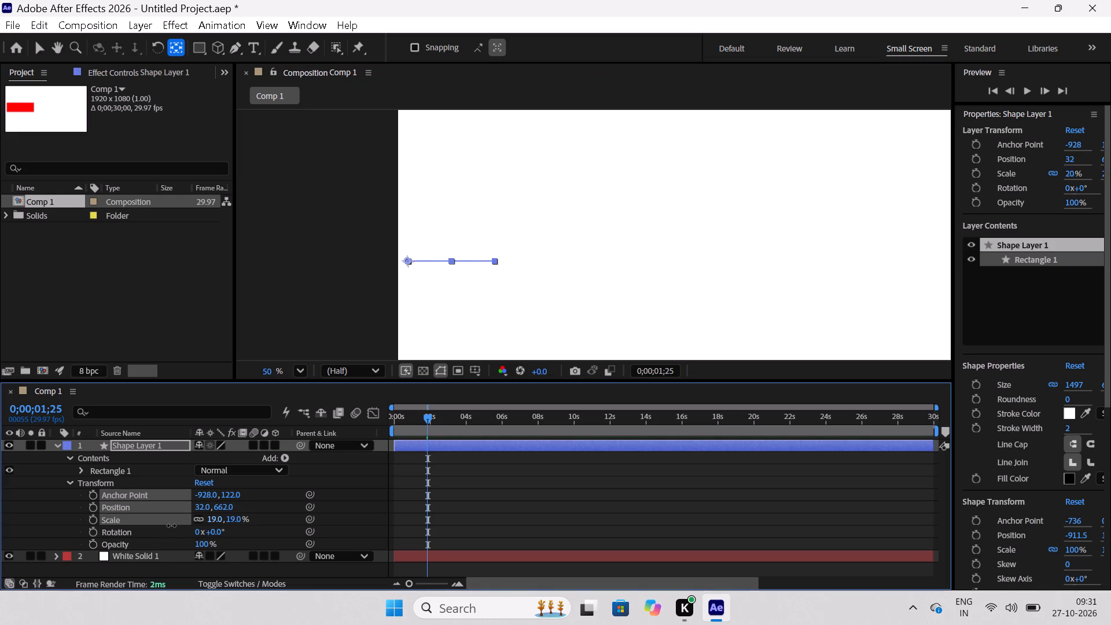
left_click_drag(171, 525, 163, 525)
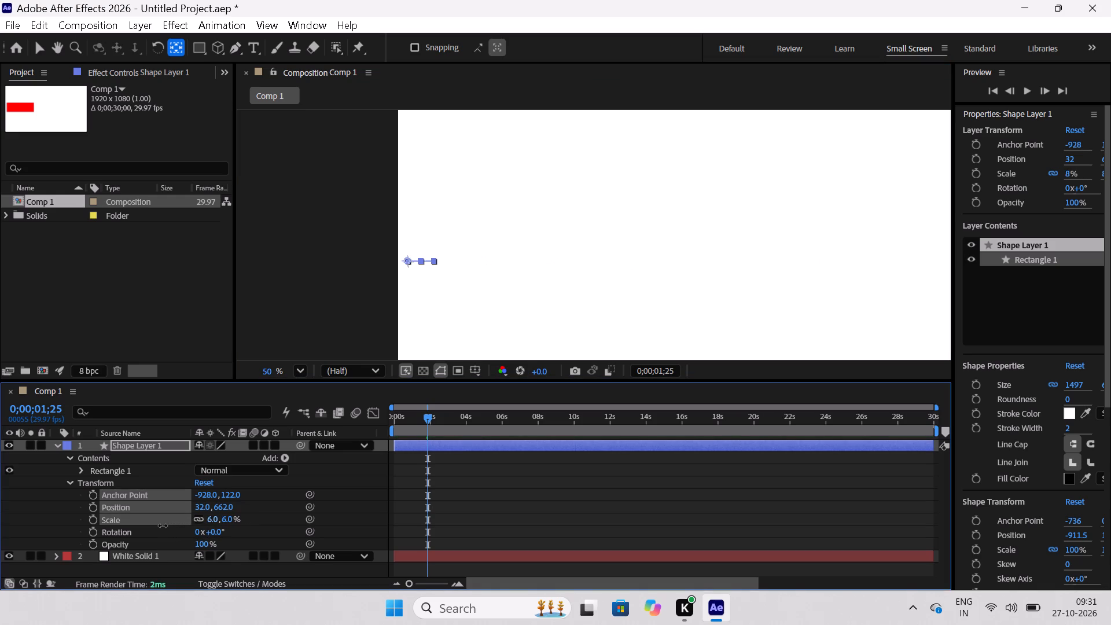
left_click_drag(163, 525, 160, 524)
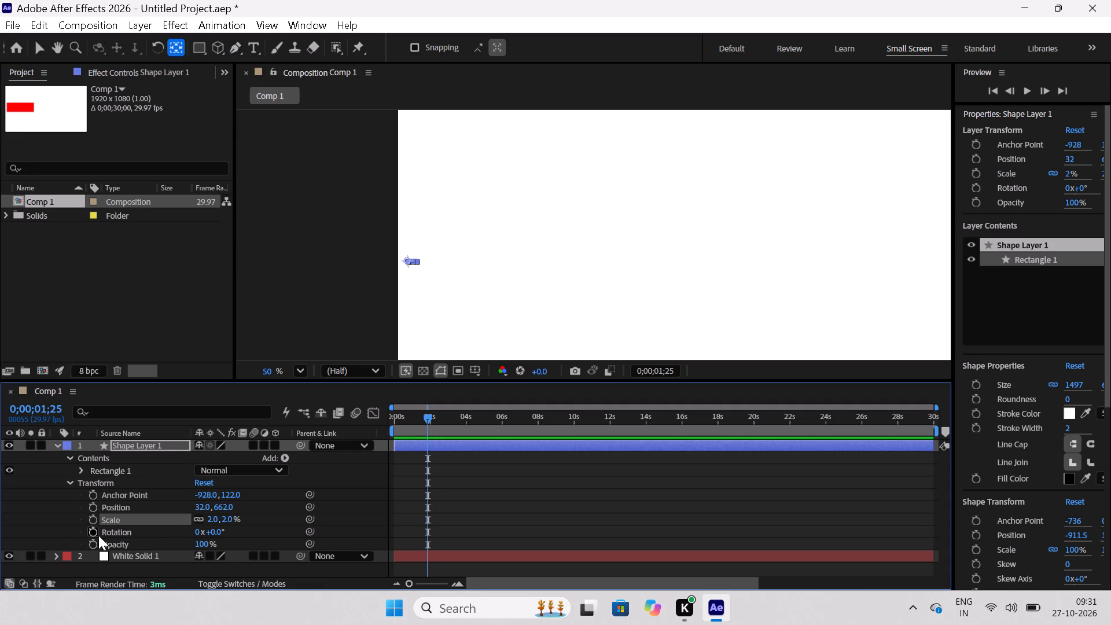
left_click(95, 521)
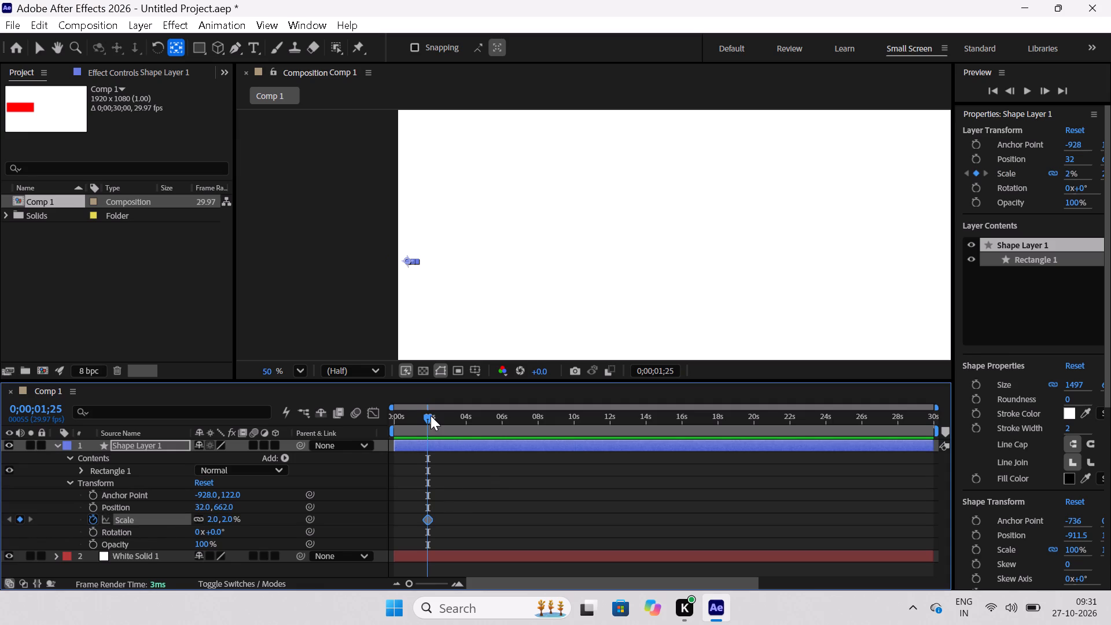
Add a second Scale keyframe of 47% for the line layer at 0;00;04;07.
left_click_drag(431, 416, 473, 432)
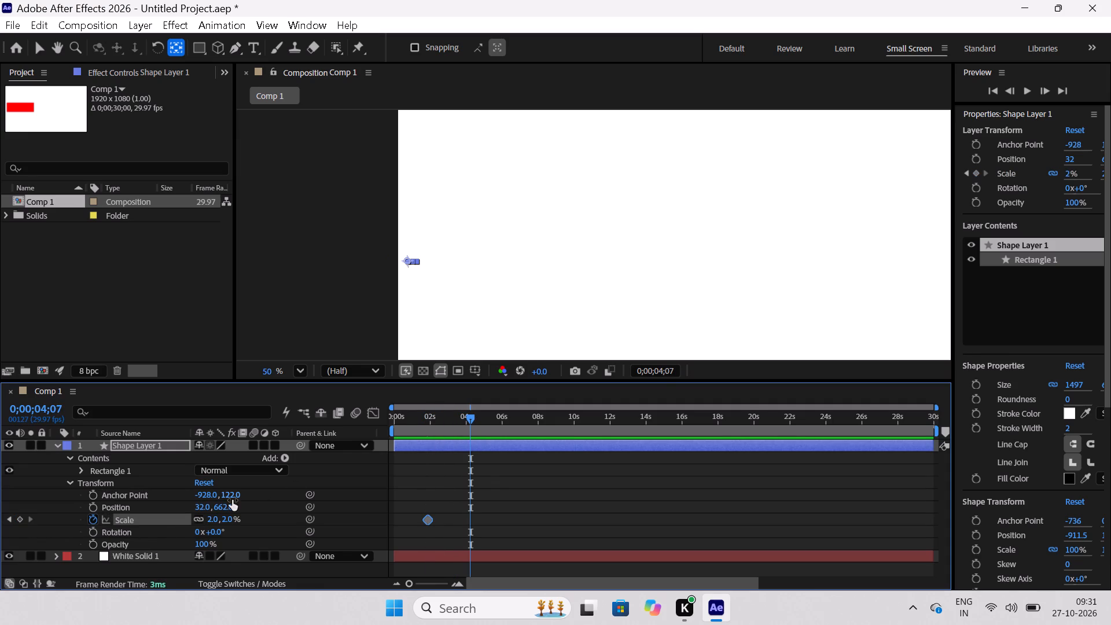
left_click_drag(211, 521, 236, 524)
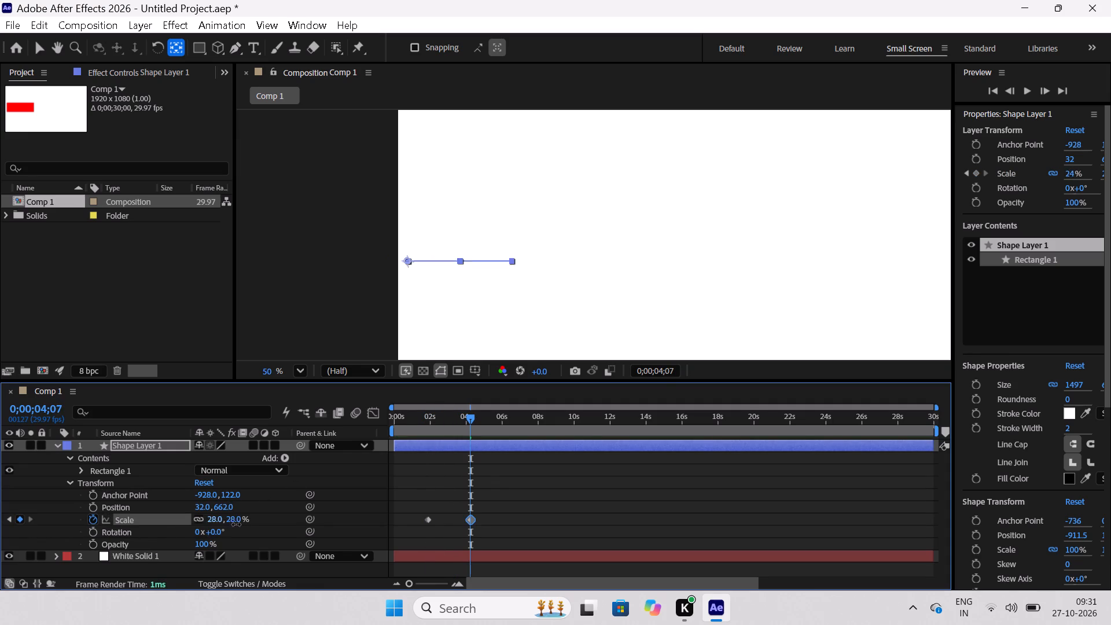
left_click_drag(236, 524, 247, 524)
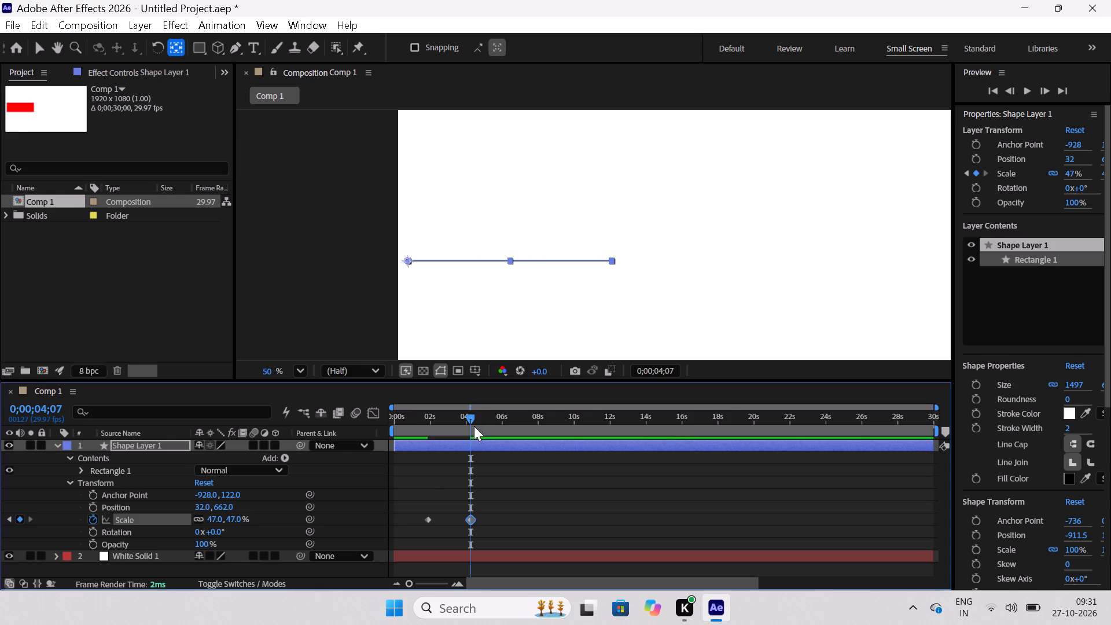
Scrub back and forth between the two Scale keyframes to check the line's growth animation, with and without the layer selected.
left_click_drag(468, 418, 446, 442)
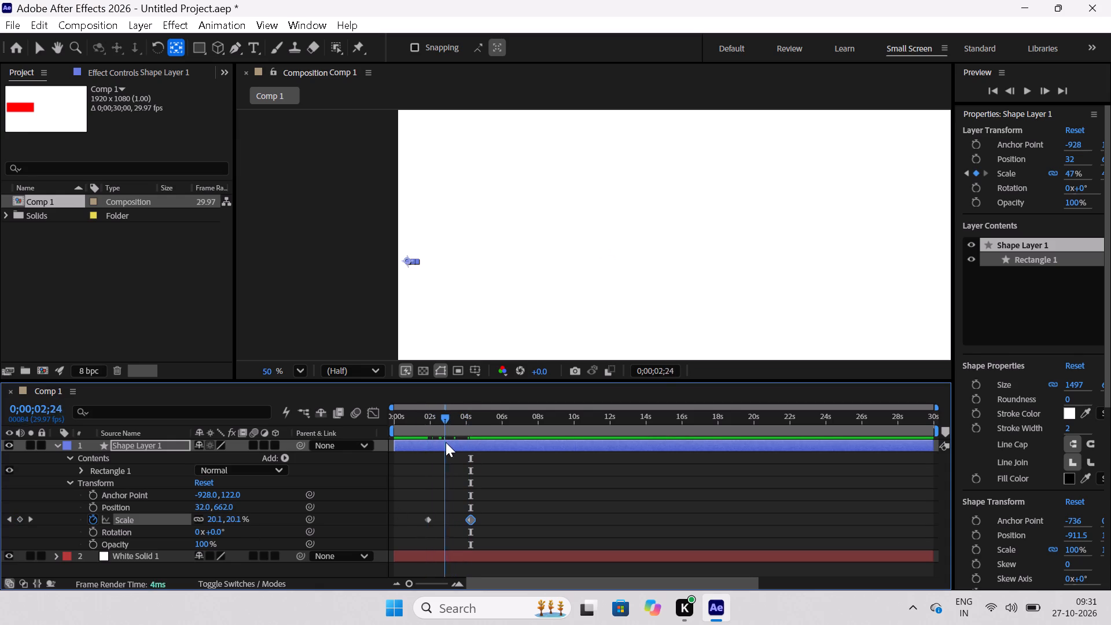
left_click_drag(446, 442, 501, 453)
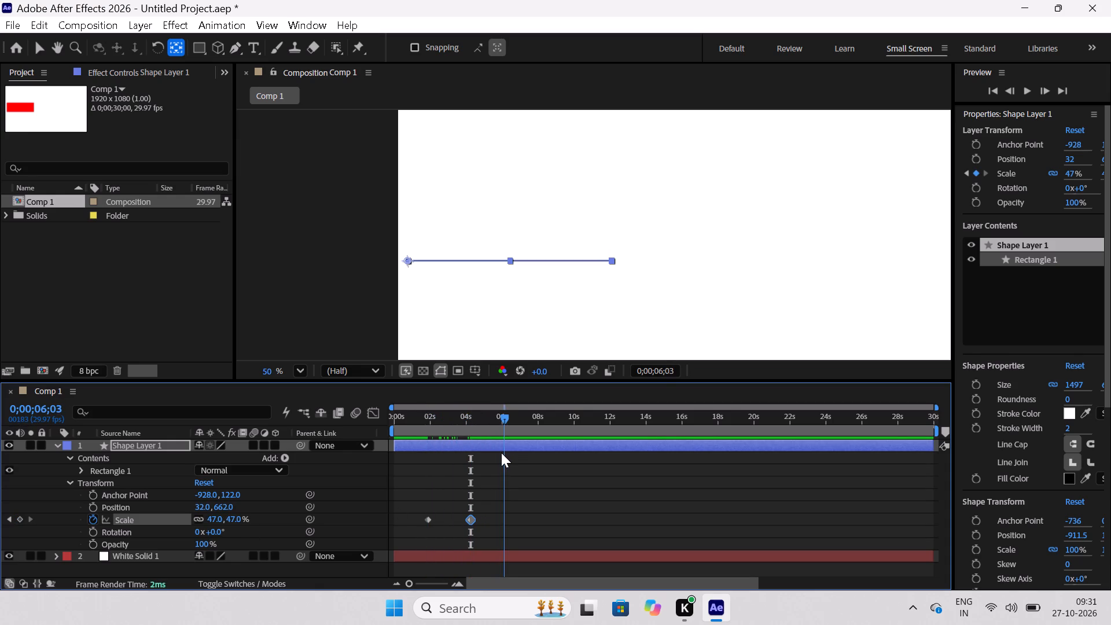
left_click_drag(501, 453, 453, 468)
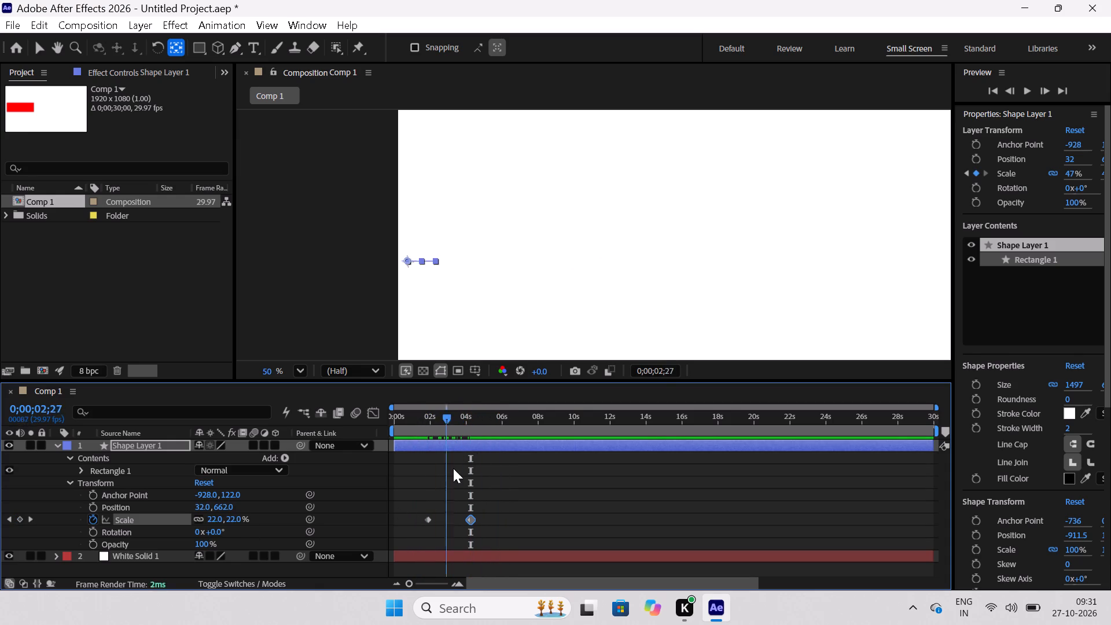
left_click_drag(453, 468, 424, 477)
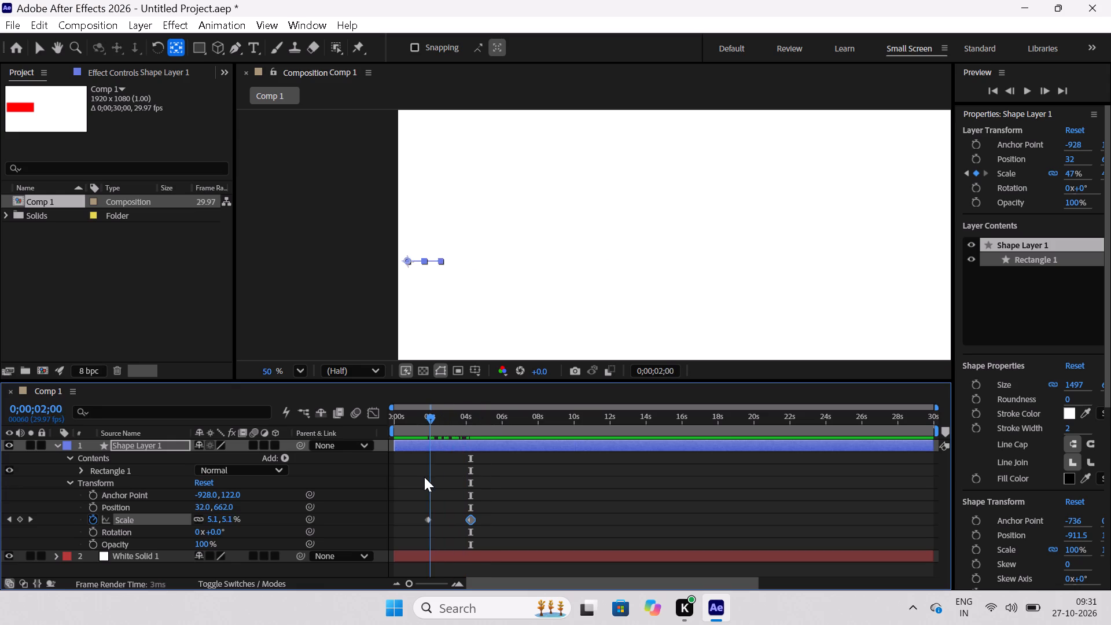
left_click_drag(424, 477, 476, 482)
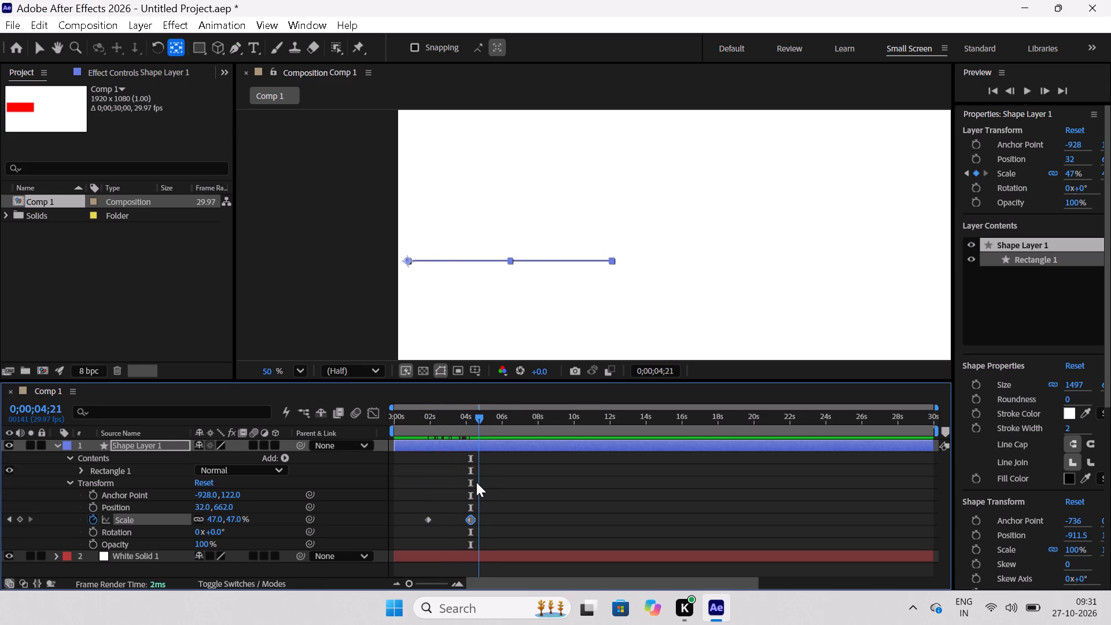
left_click_drag(476, 482, 417, 493)
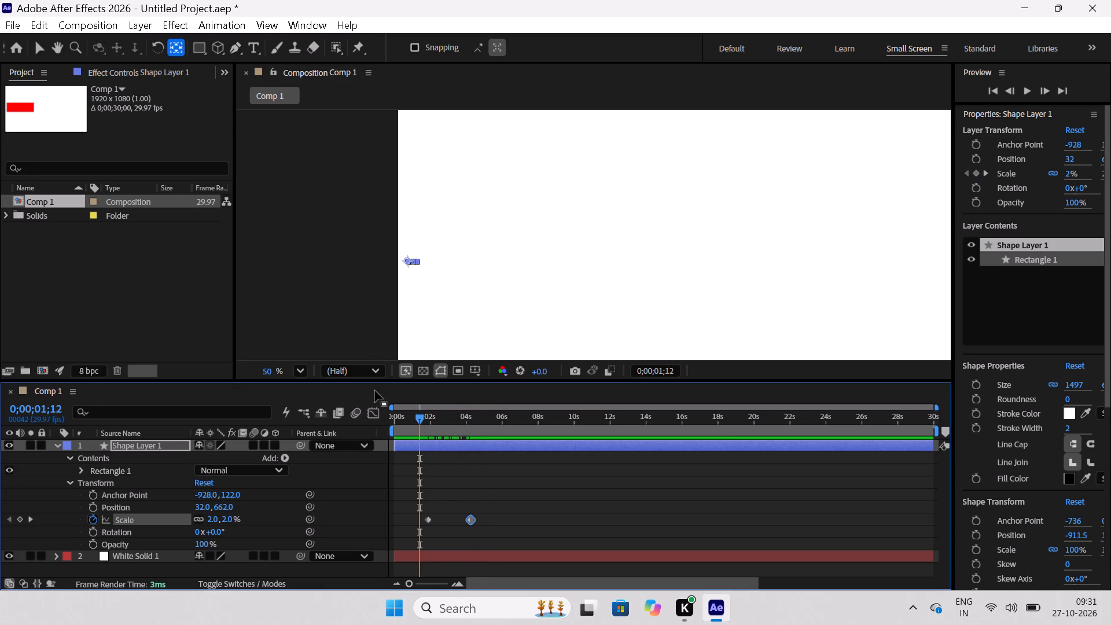
left_click(307, 300)
left_click_drag(422, 414, 417, 421)
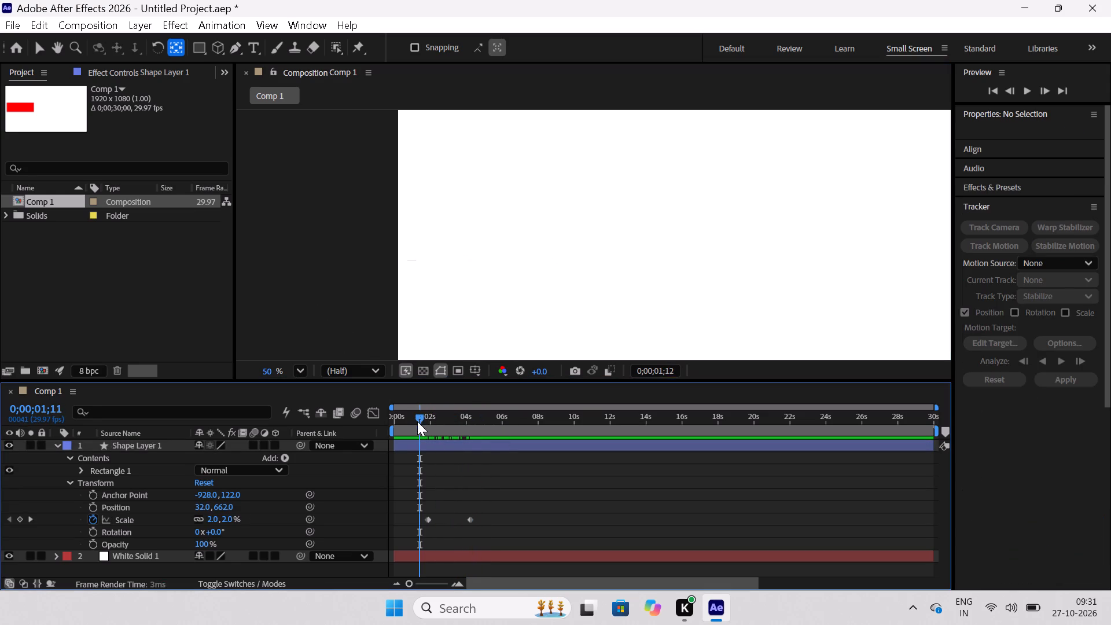
left_click_drag(417, 421, 428, 443)
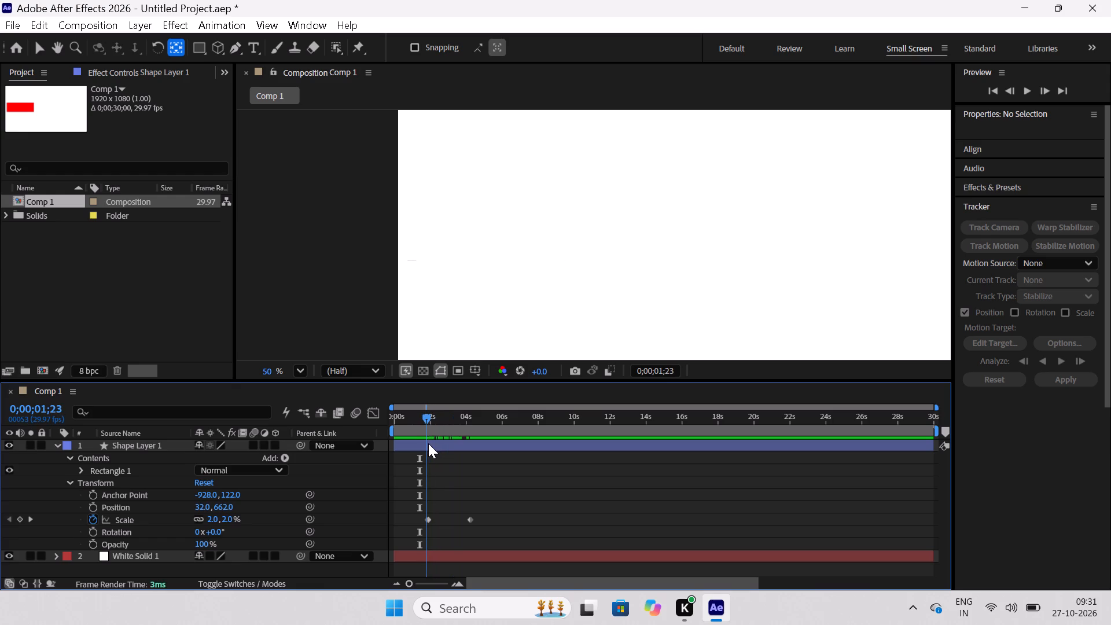
left_click_drag(428, 443, 480, 451)
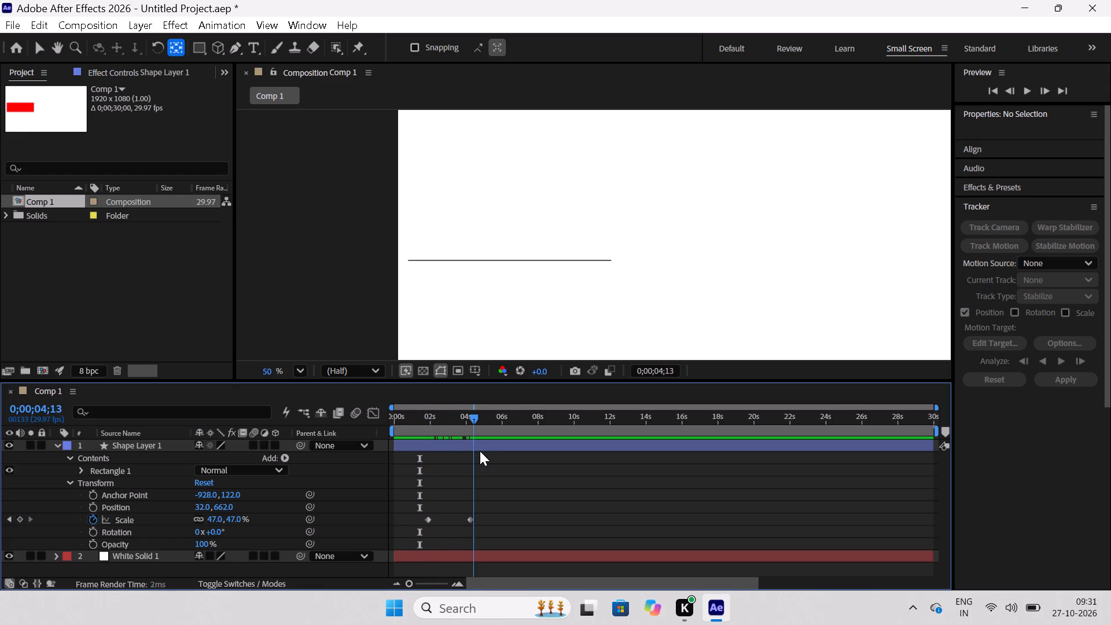
left_click_drag(480, 451, 424, 456)
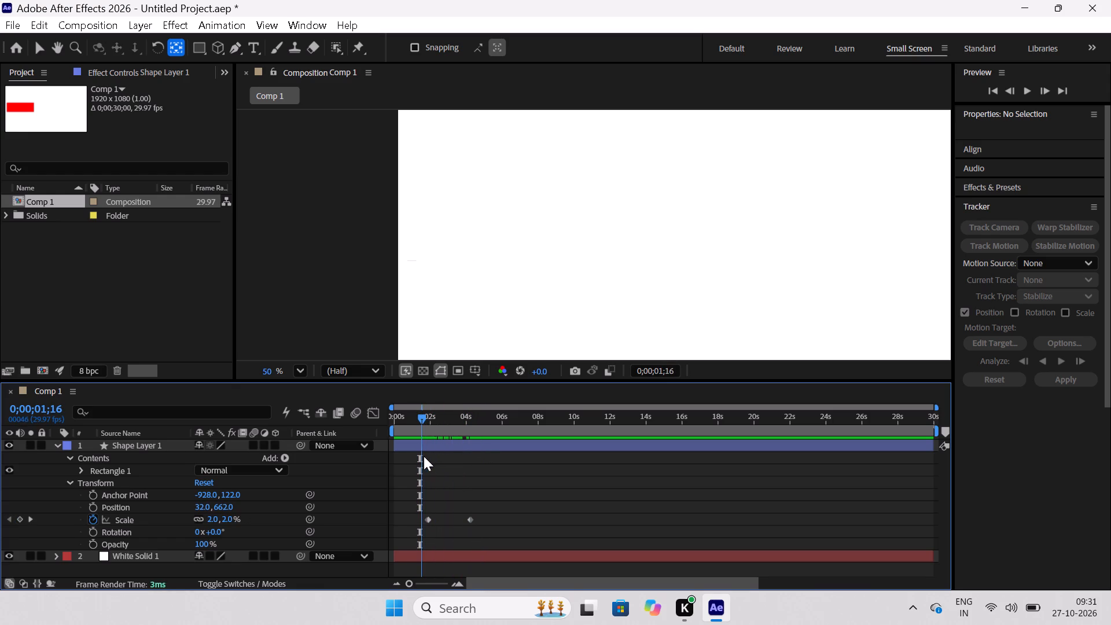
left_click_drag(424, 456, 475, 457)
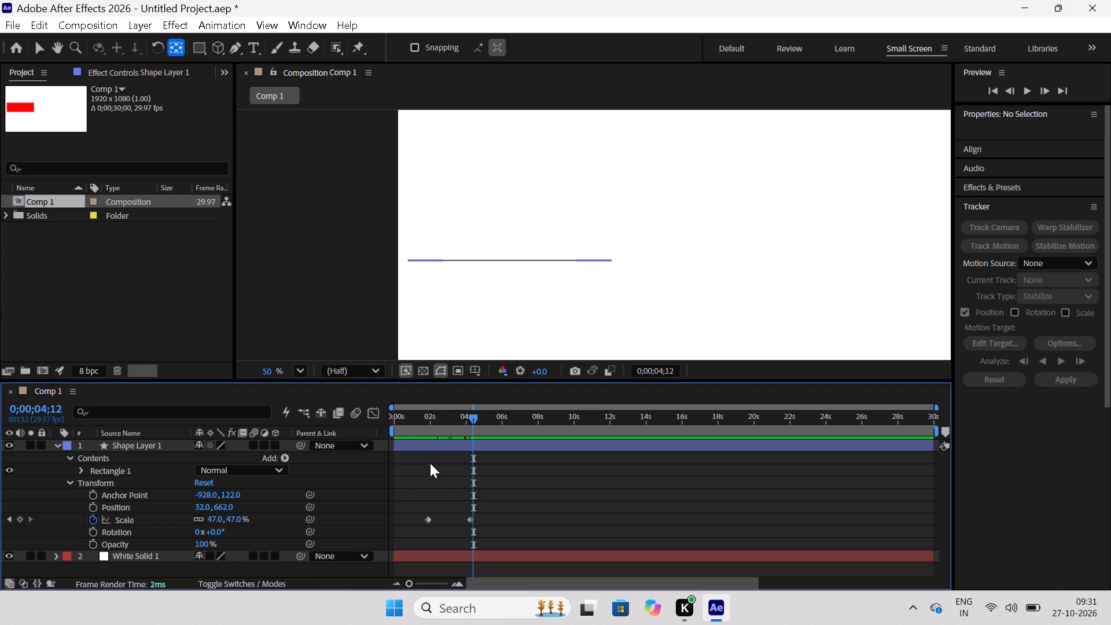
Collapse the properties of Shape Layer 1 and duplicate the layer.
left_click(496, 511)
left_click_drag(484, 514, 409, 527)
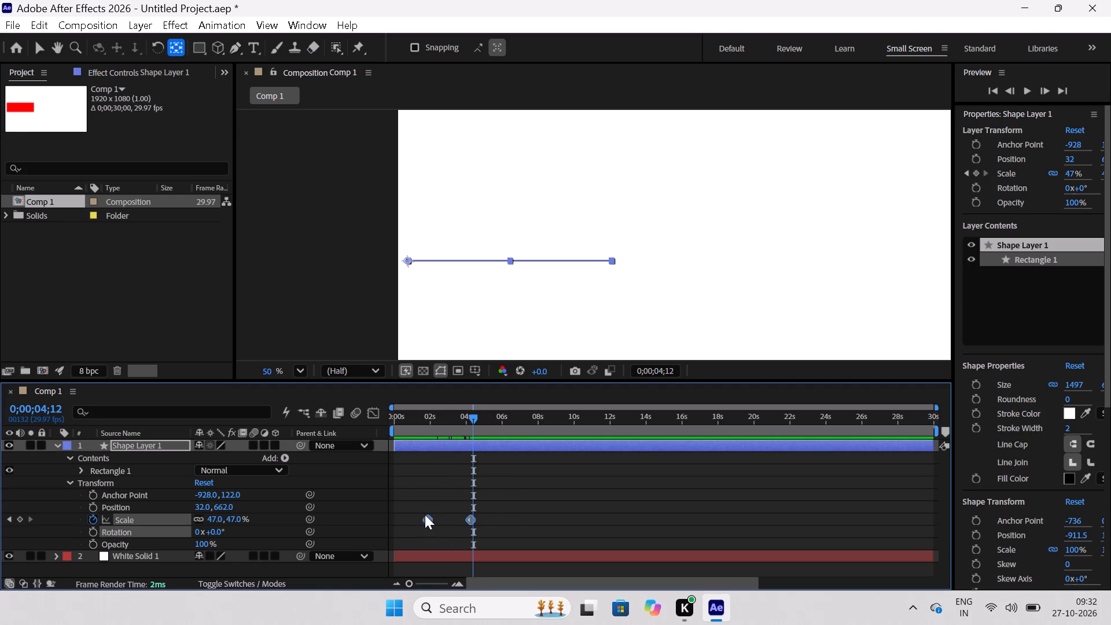
left_click(58, 443)
left_click(123, 512)
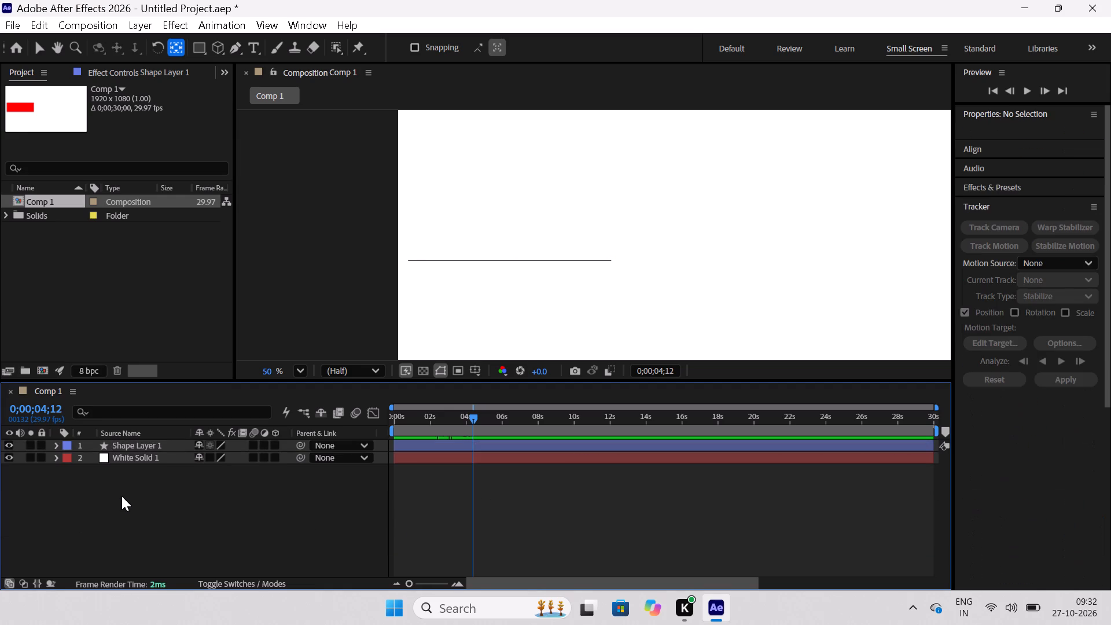
left_click(139, 444)
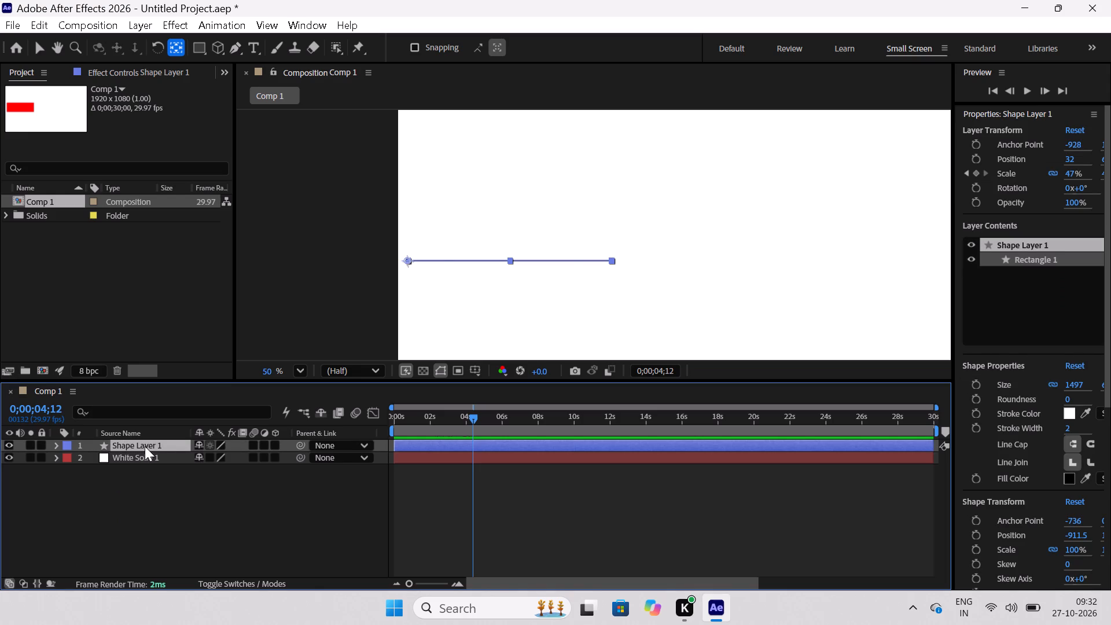
key("ctrl+d")
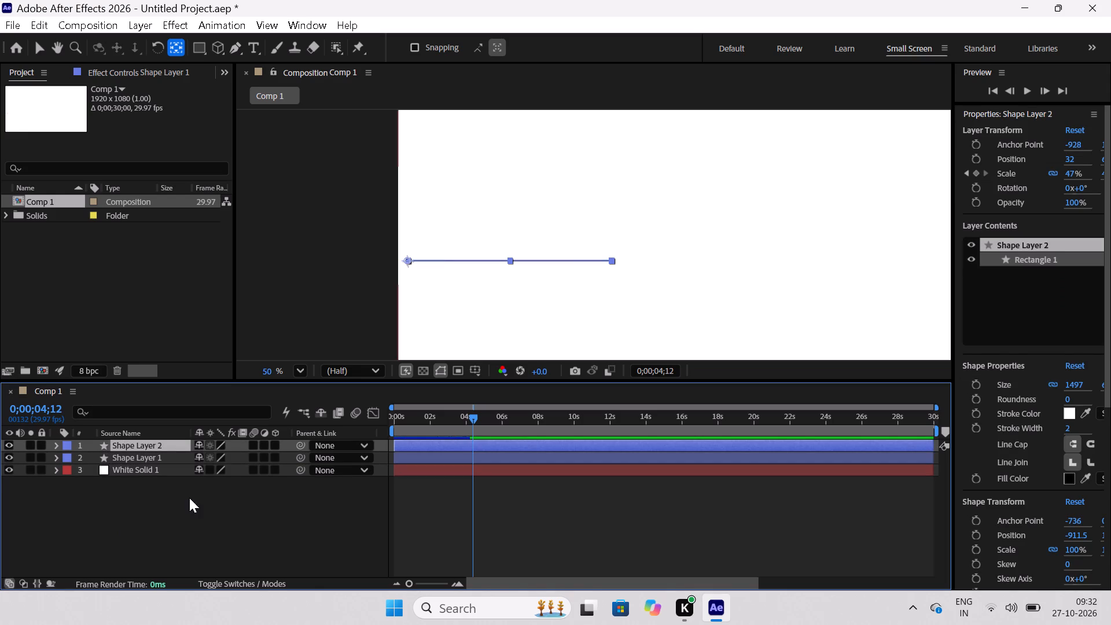
Delete both Scale keyframes from the duplicated line layer, Shape Layer 2, and reselect that layer.
left_click(57, 447)
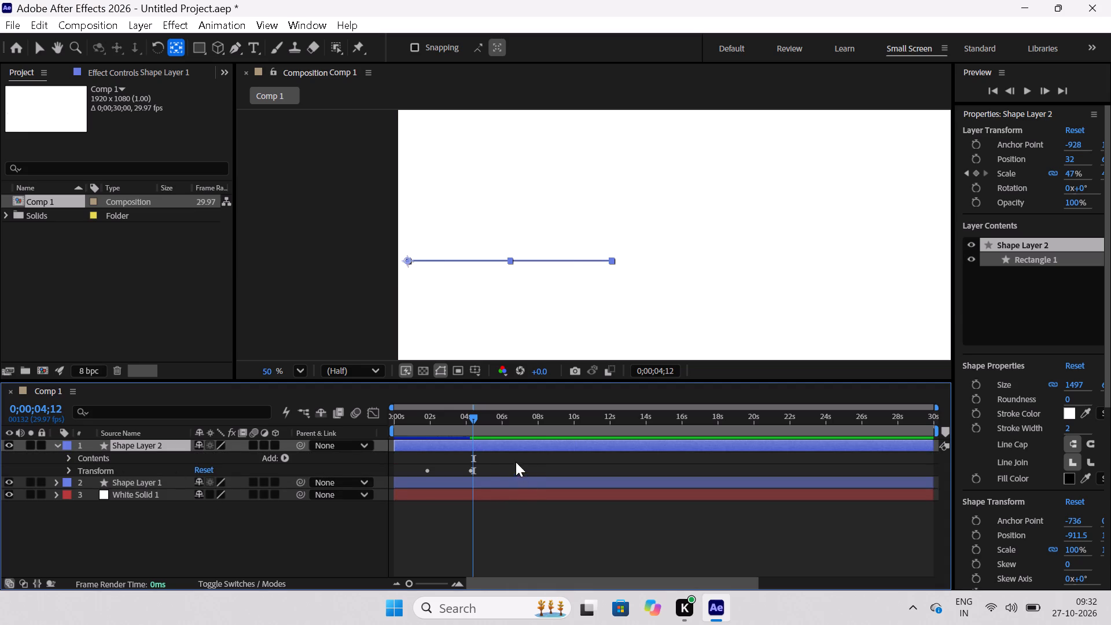
left_click_drag(516, 462, 397, 480)
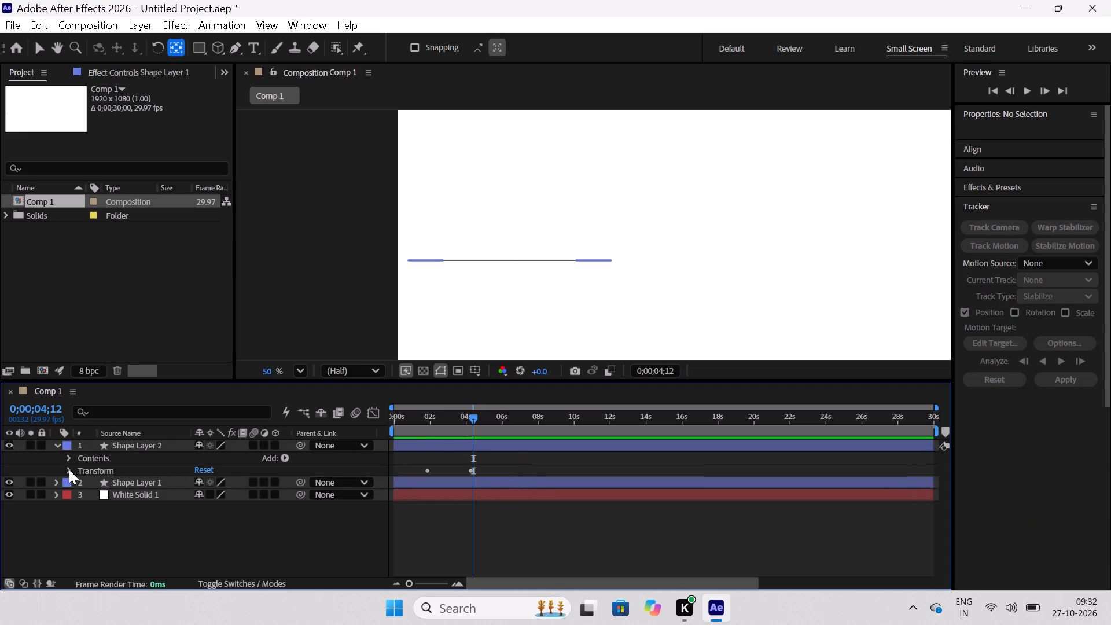
left_click(69, 469)
left_click_drag(525, 501, 374, 511)
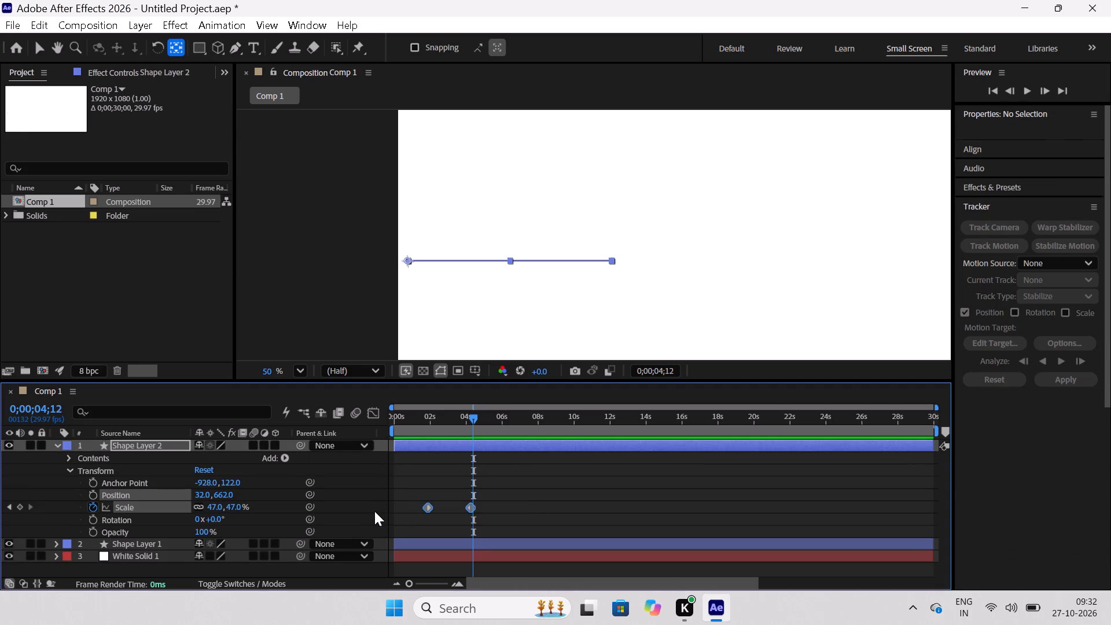
key("Delete")
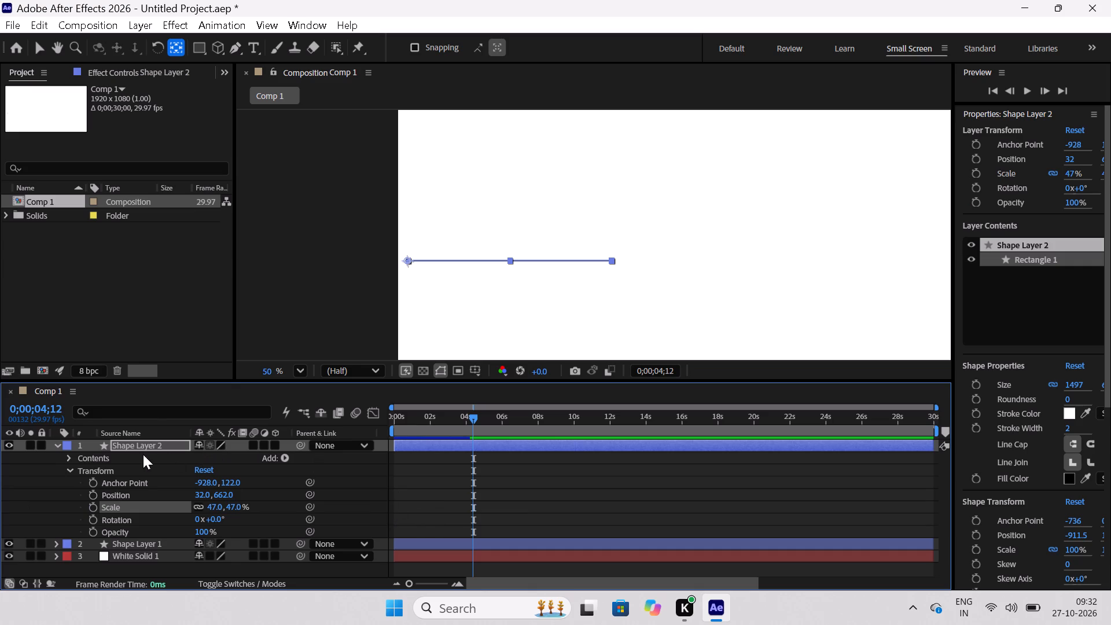
left_click(163, 443)
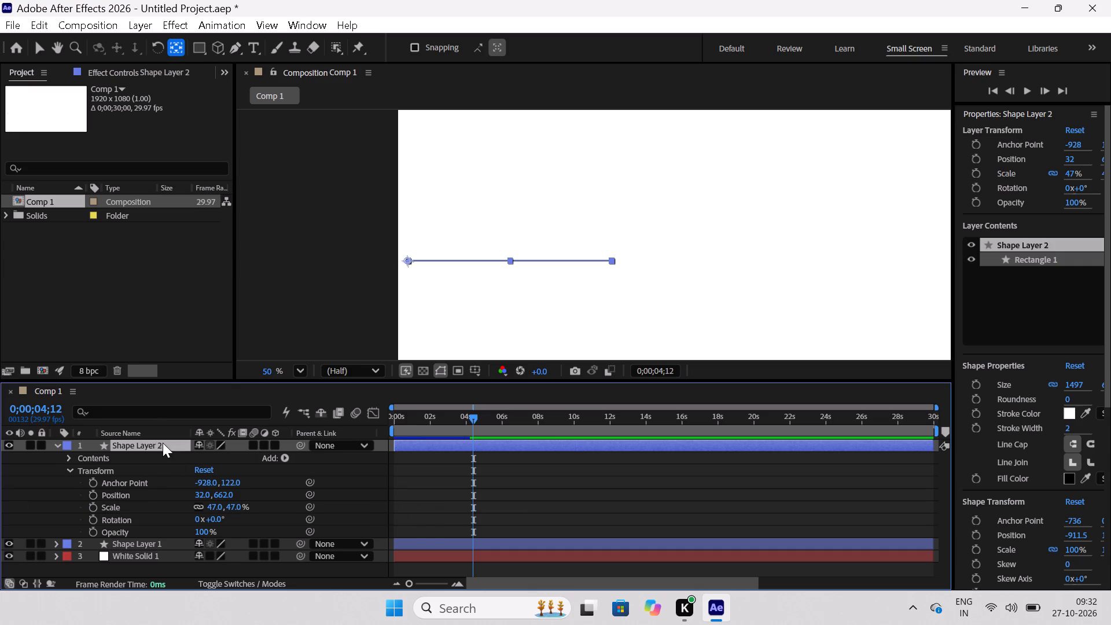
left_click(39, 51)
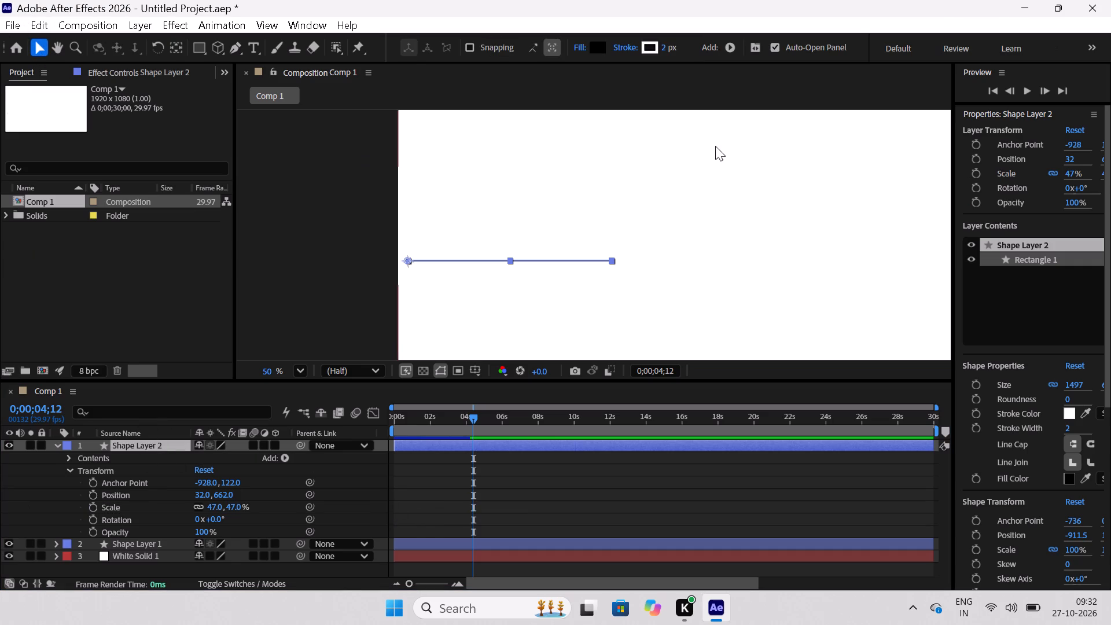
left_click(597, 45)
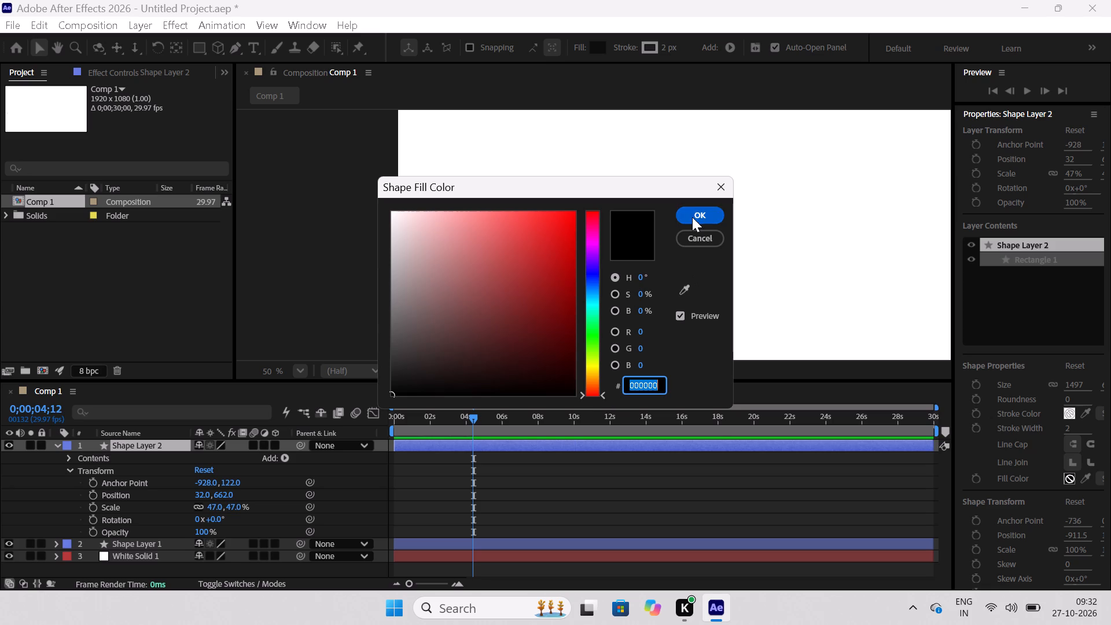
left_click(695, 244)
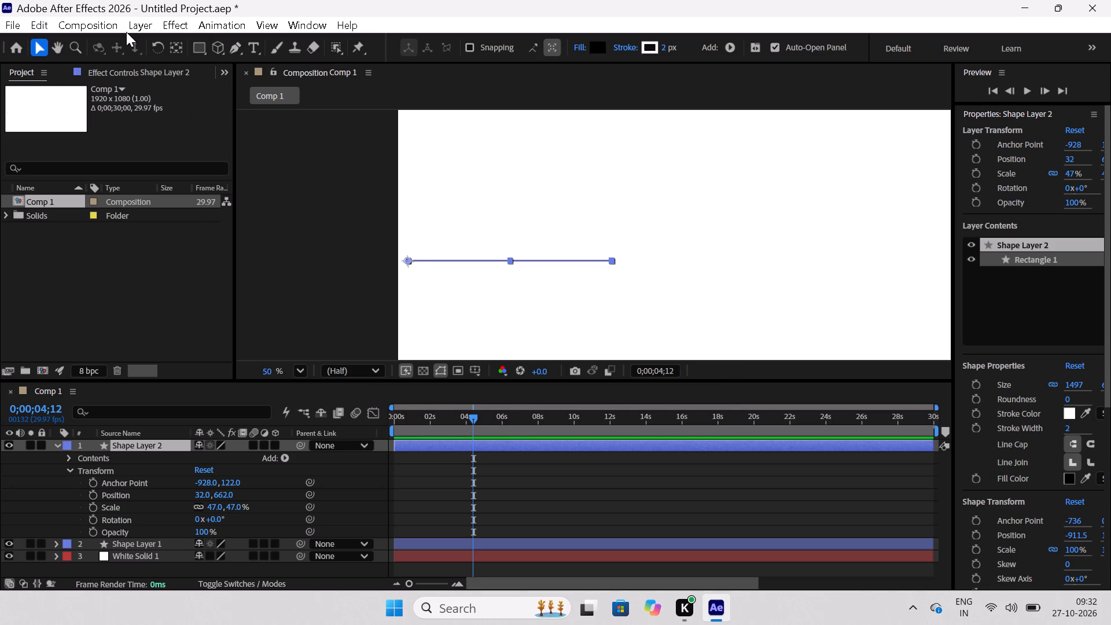
Apply the Gradient Ramp effect to Shape Layer 2.
left_click(187, 20)
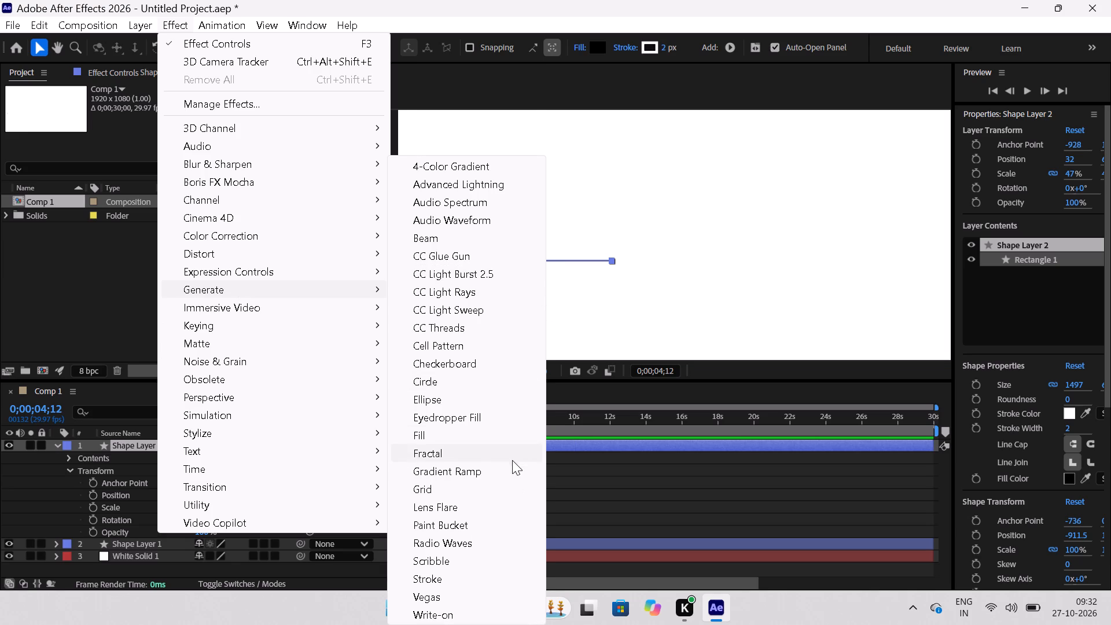
left_click(498, 467)
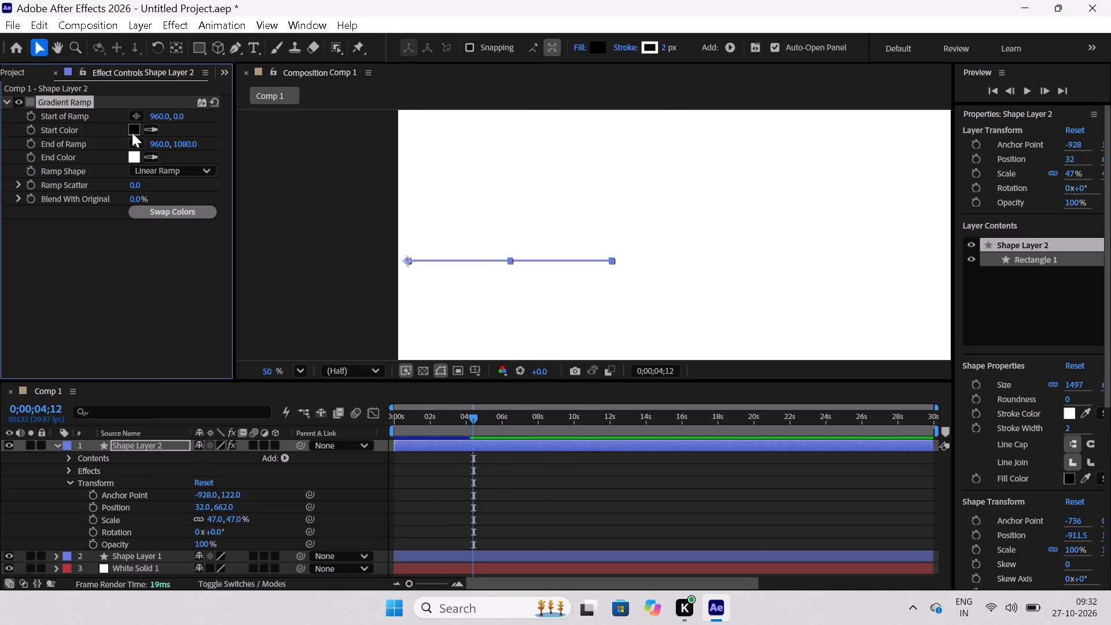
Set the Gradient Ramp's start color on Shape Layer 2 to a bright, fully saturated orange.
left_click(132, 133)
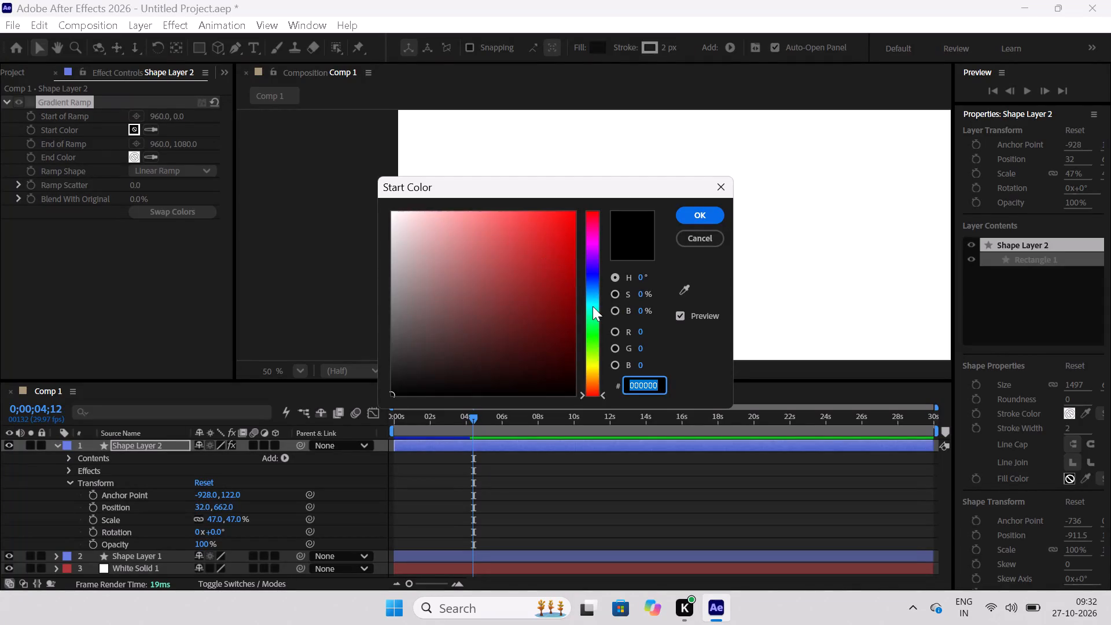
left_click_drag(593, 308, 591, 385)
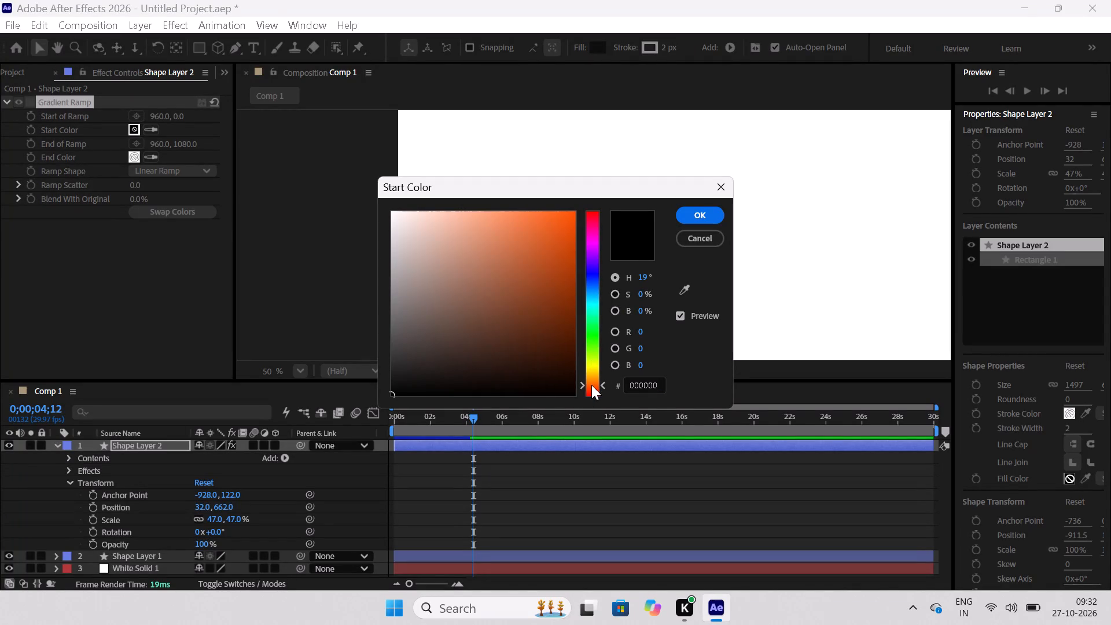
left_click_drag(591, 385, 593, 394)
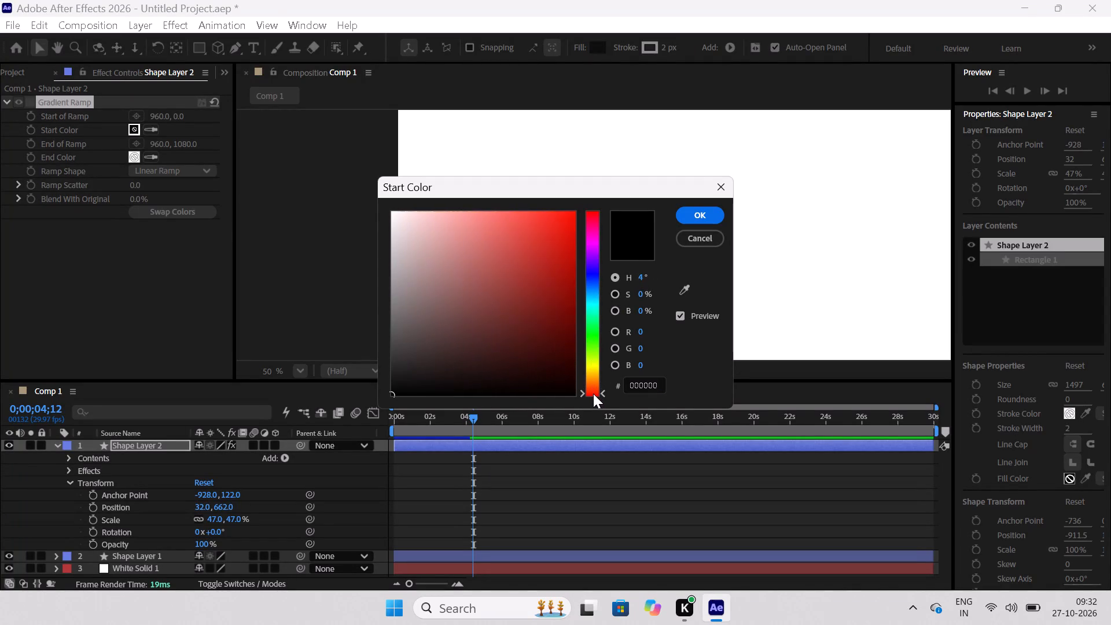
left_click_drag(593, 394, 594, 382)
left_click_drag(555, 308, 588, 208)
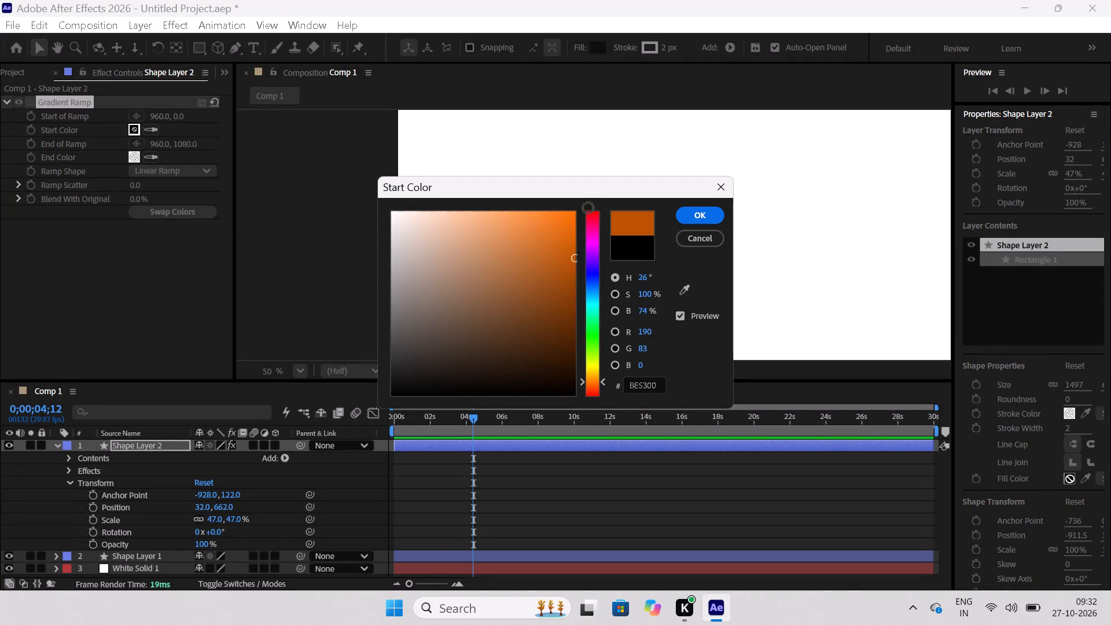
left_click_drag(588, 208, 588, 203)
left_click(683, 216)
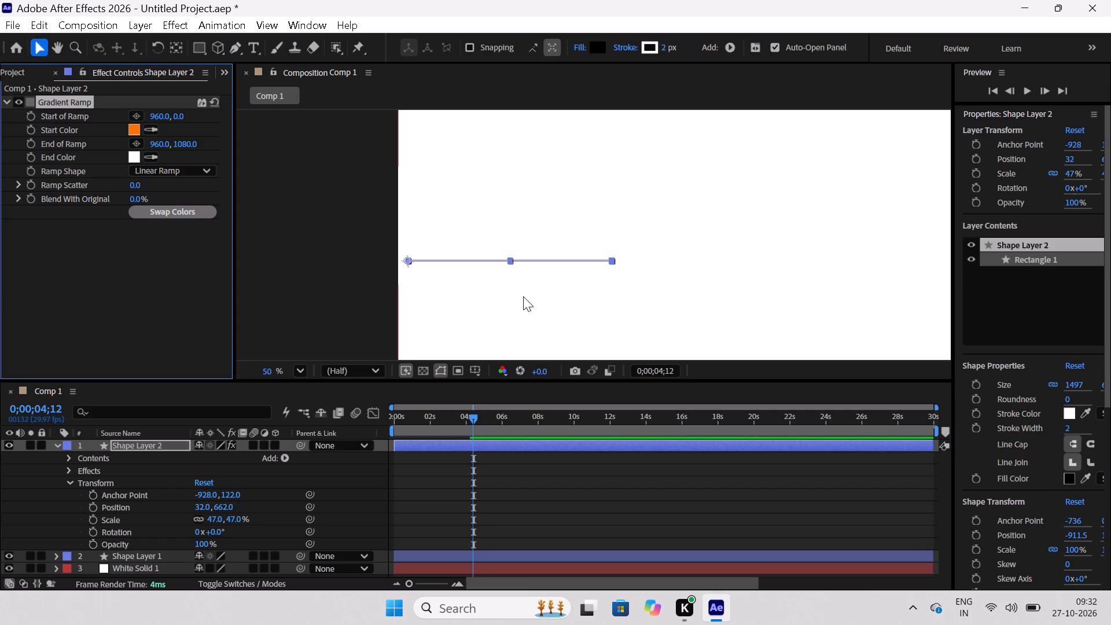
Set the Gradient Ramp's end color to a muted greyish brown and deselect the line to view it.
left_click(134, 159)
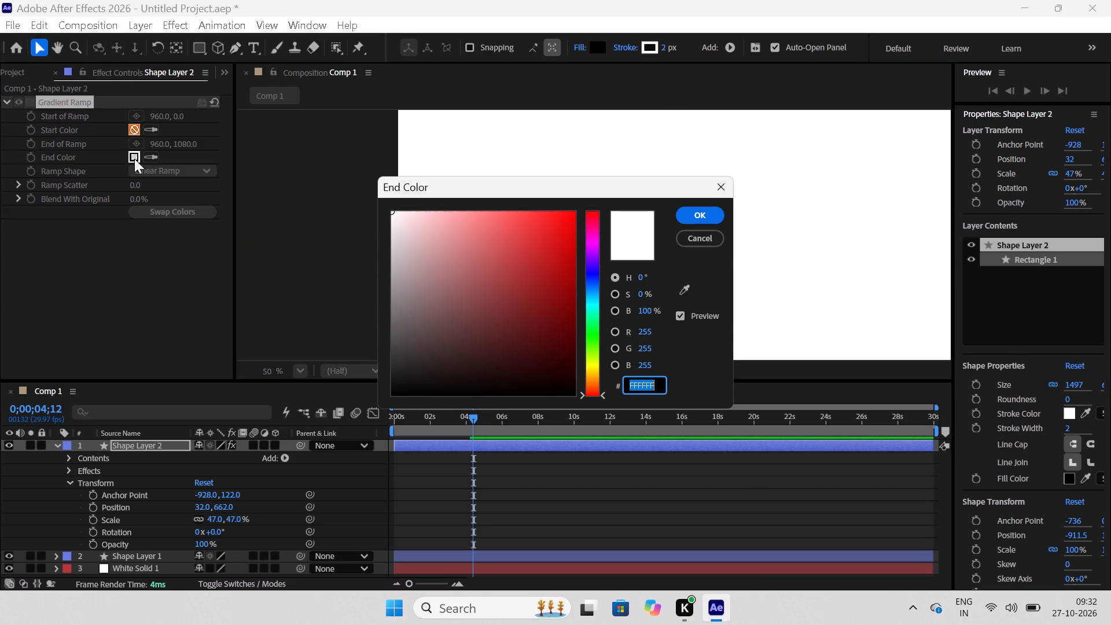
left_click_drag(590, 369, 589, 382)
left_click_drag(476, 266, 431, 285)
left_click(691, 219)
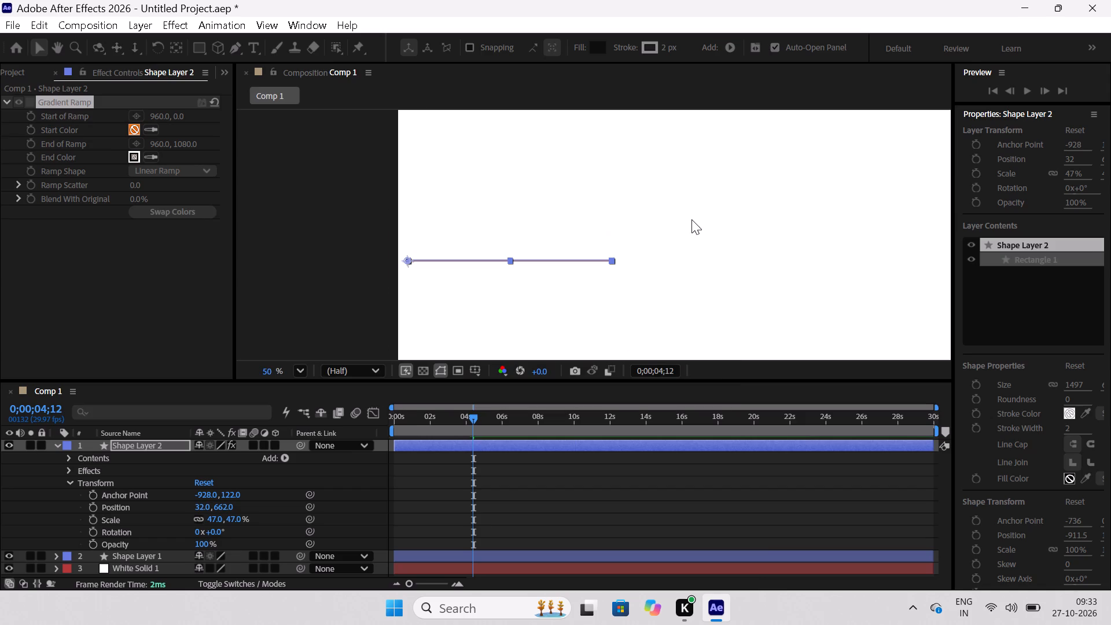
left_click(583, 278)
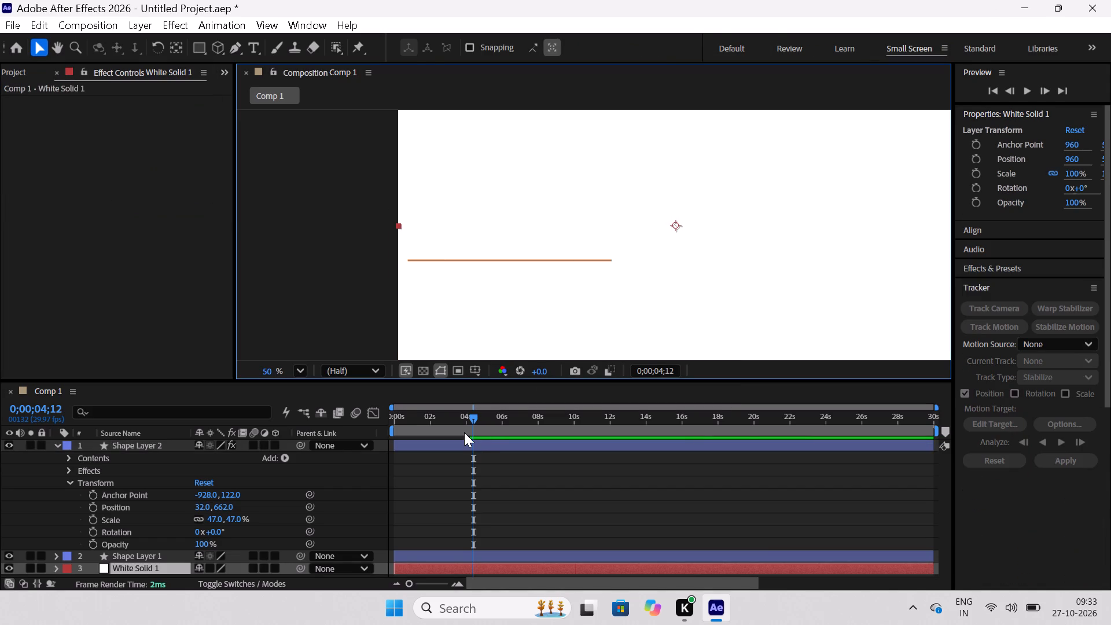
Collapse Shape Layer 2's properties and reveal only the Scale property on both Shape Layer 2 and Shape Layer 1.
left_click(122, 444)
left_click(57, 443)
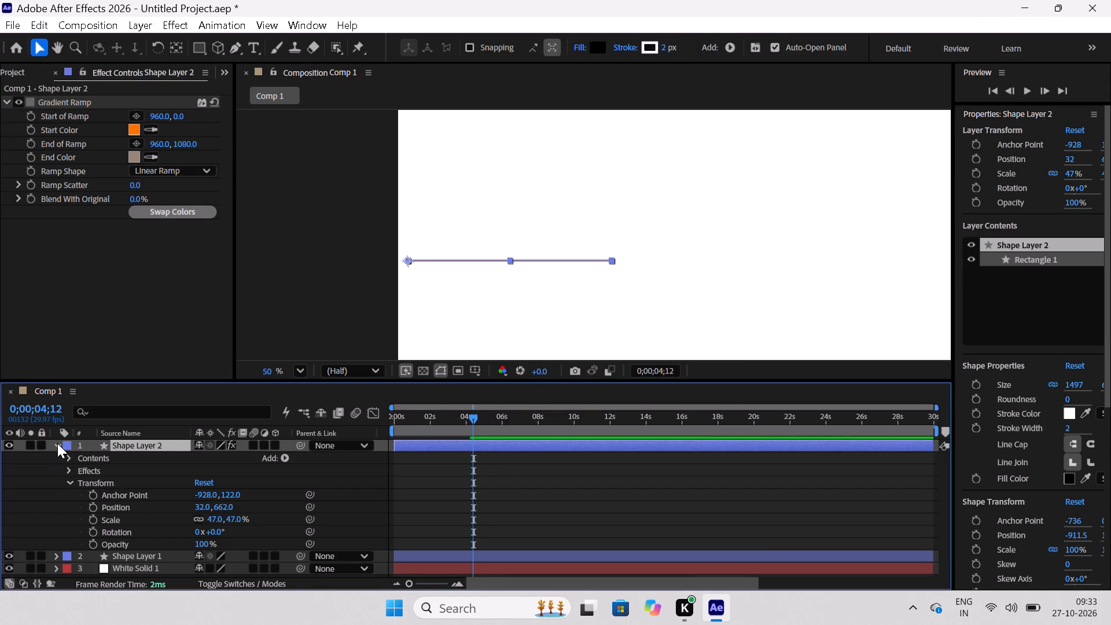
left_click(170, 443)
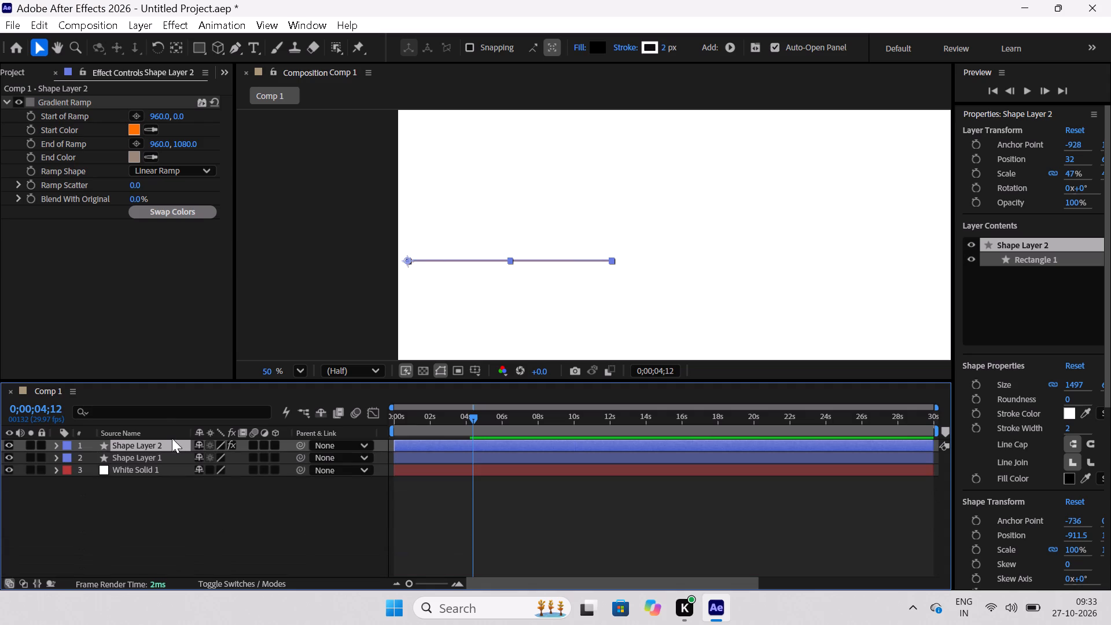
key("s")
left_click(137, 467)
key("s")
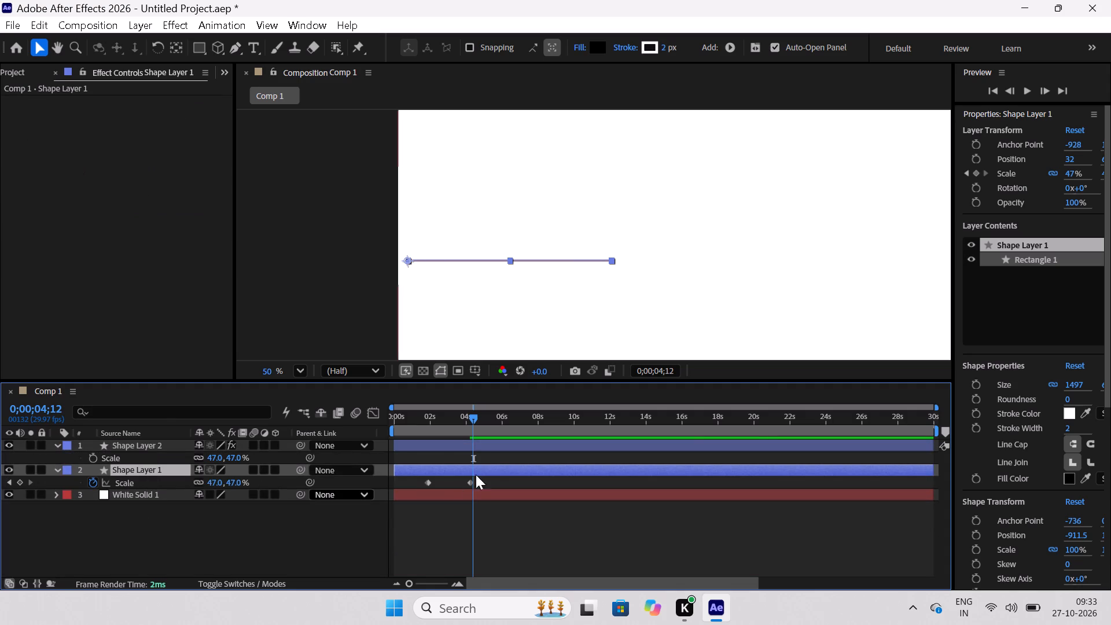
Scrub through Shape Layer 1's growth and copy both of its Scale keyframes.
left_click_drag(473, 418, 476, 423)
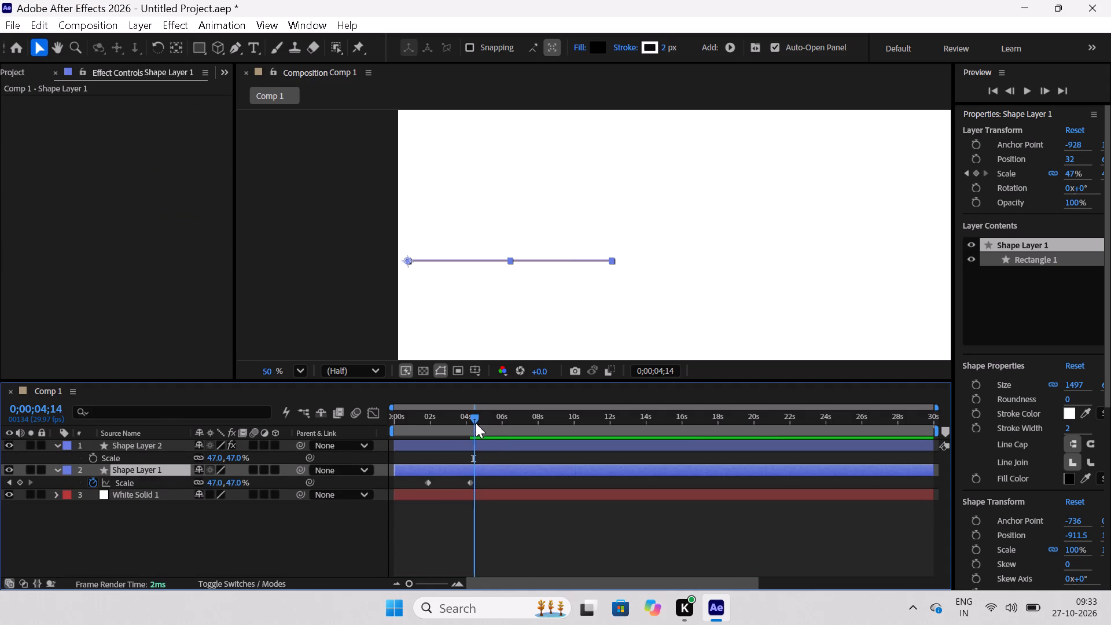
left_click_drag(476, 423, 428, 448)
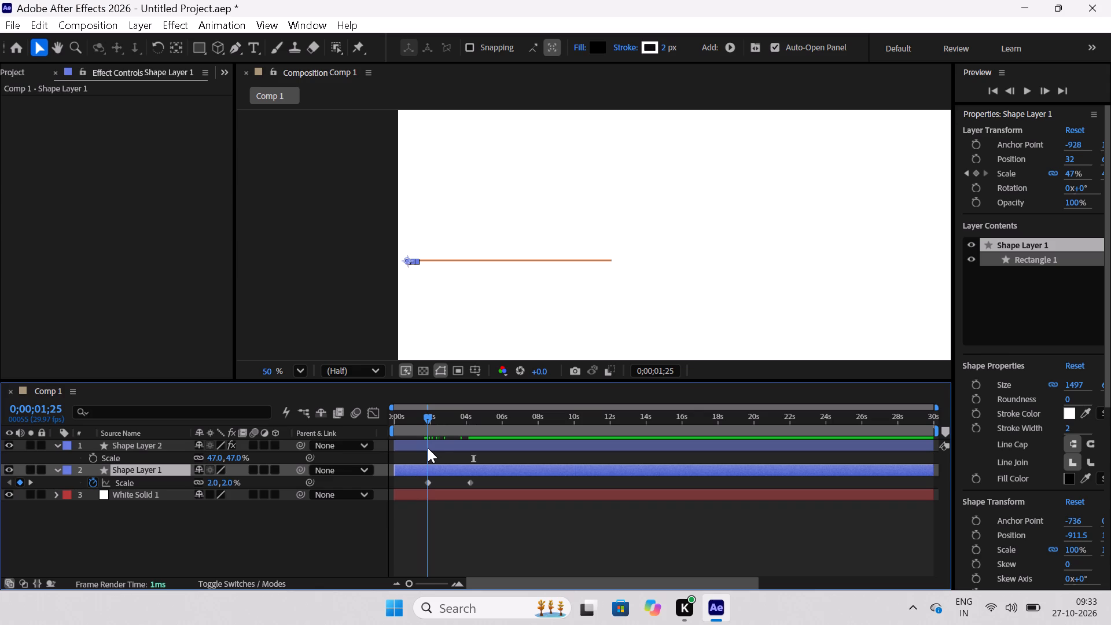
left_click_drag(428, 448, 436, 453)
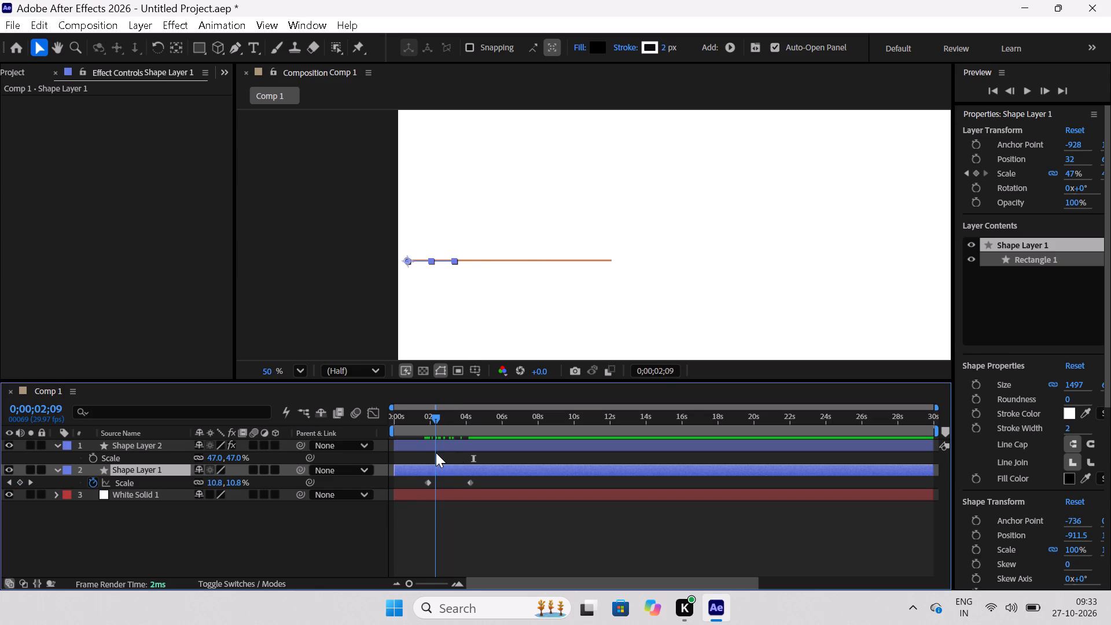
left_click_drag(436, 453, 429, 448)
left_click_drag(499, 481, 402, 480)
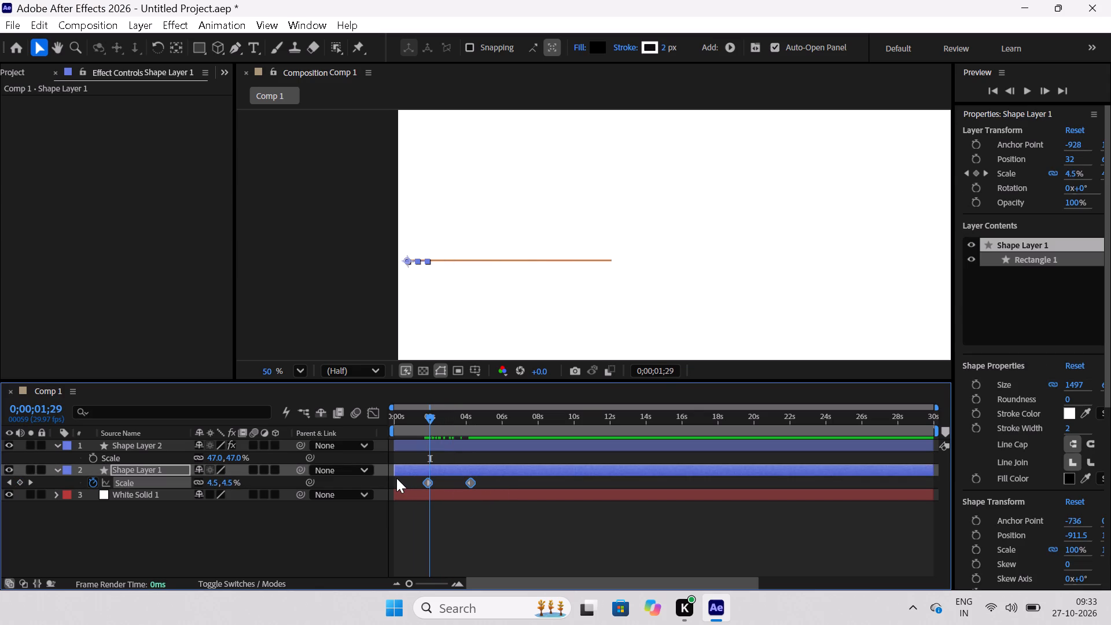
key("ctrl+c")
Paste the copied Scale keyframes onto Shape Layer 2 starting at 0;00;04;12.
left_click_drag(430, 416, 474, 432)
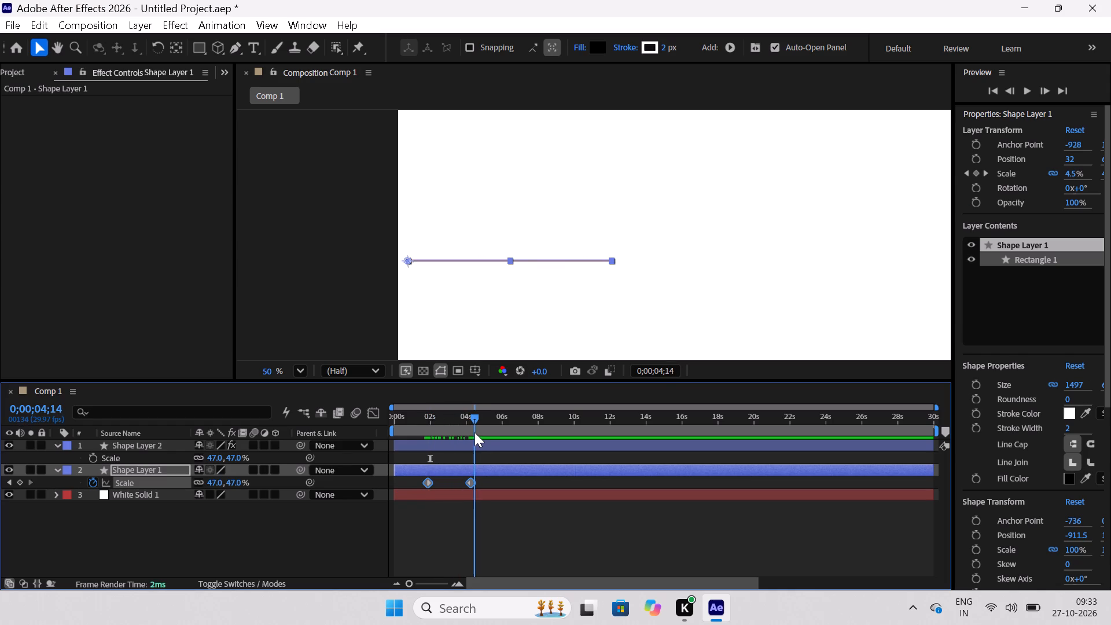
left_click_drag(474, 432, 473, 432)
left_click(507, 454)
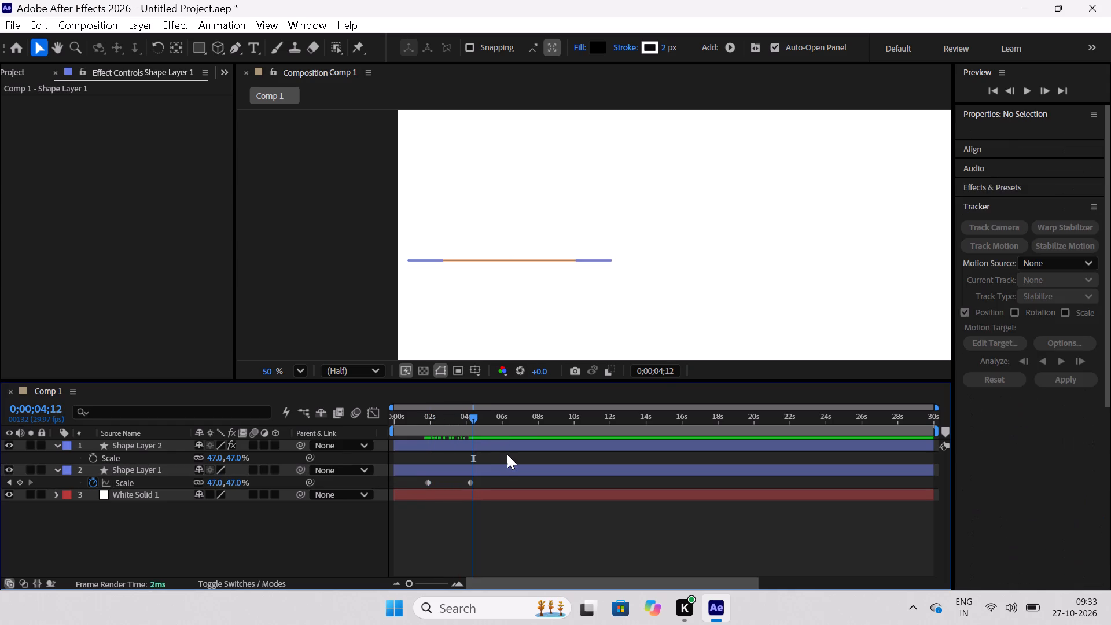
left_click(145, 442)
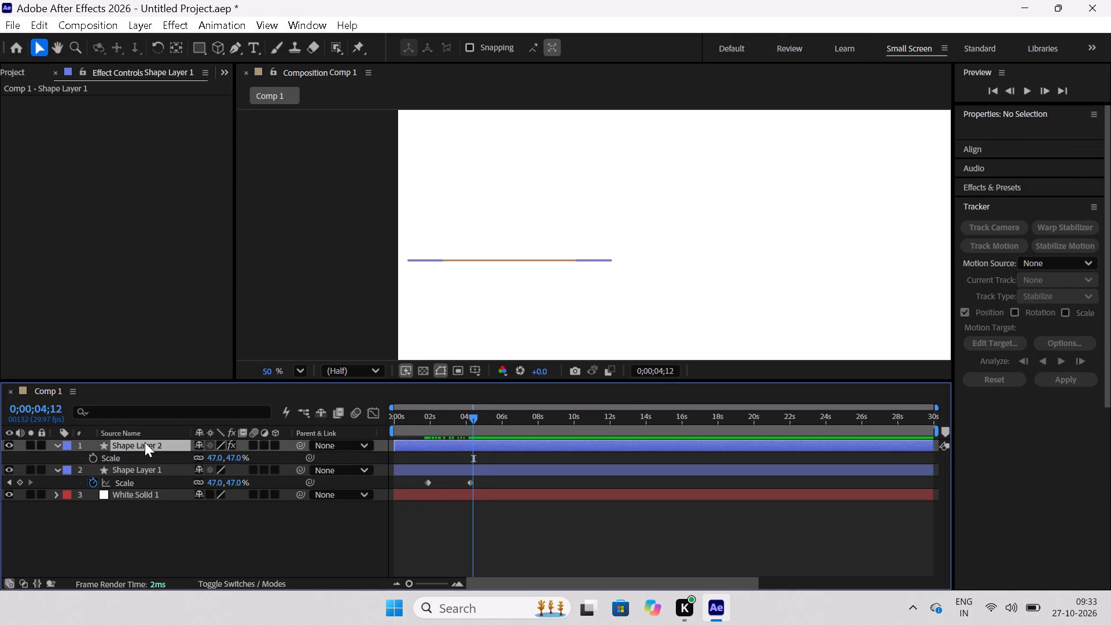
left_click(88, 454)
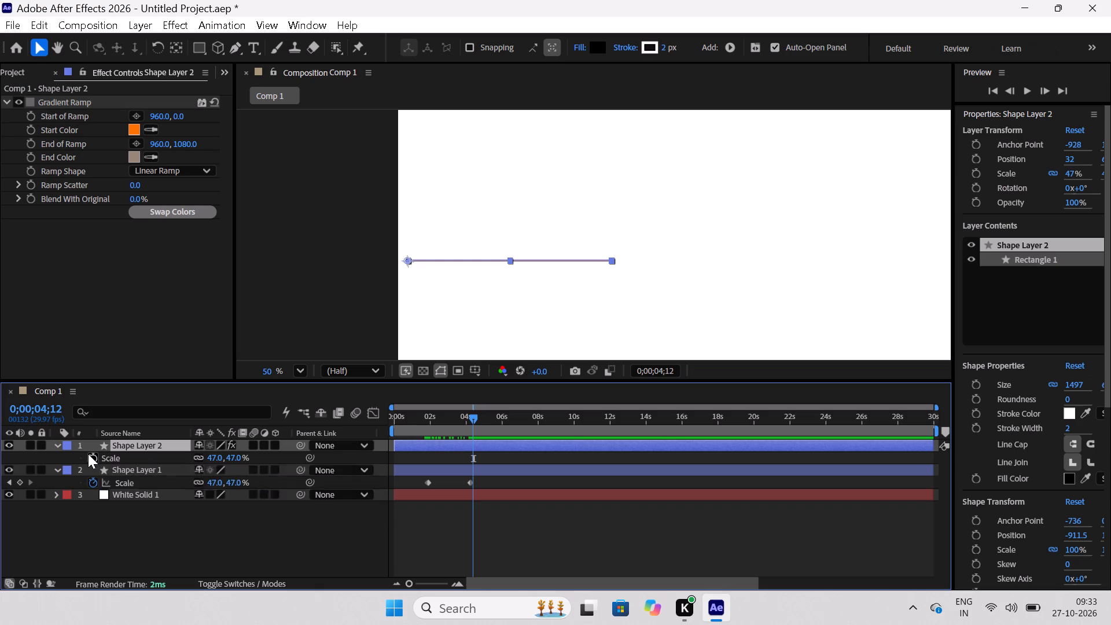
key("ctrl+v")
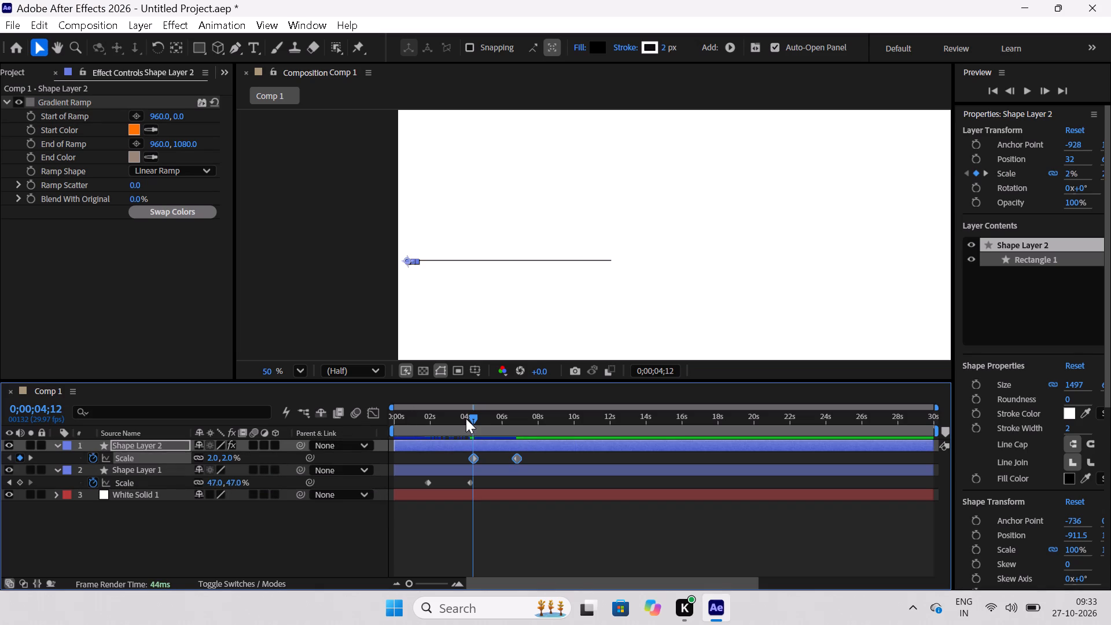
Play the composition from the start to check both lines' growth in sequence, stopping near 0;00;06;28.
left_click_drag(472, 421, 388, 442)
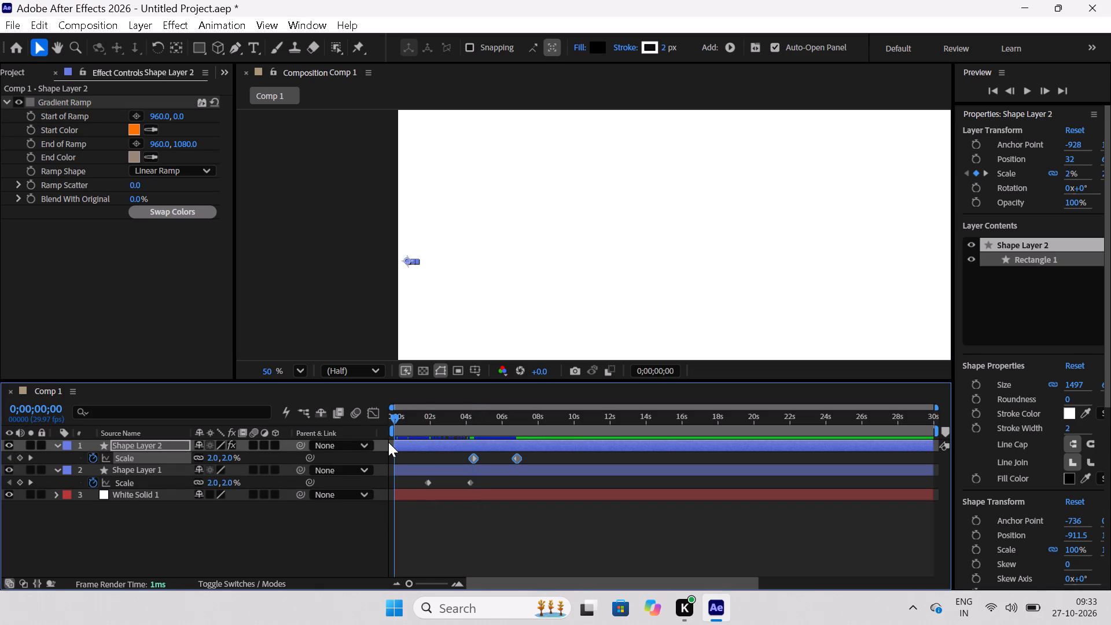
key("space")
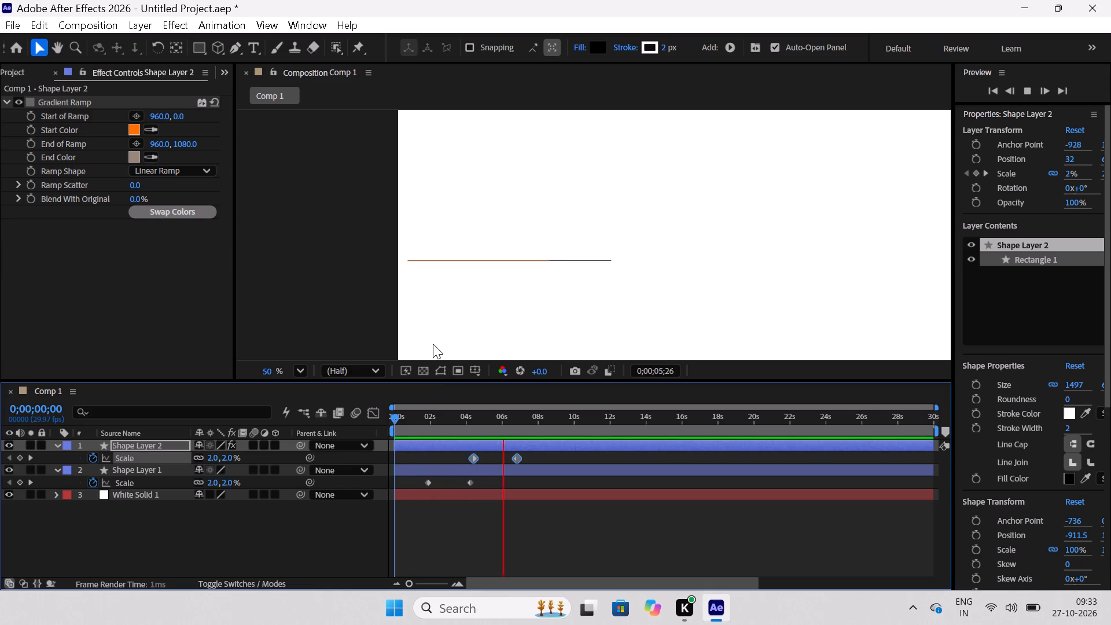
key("space")
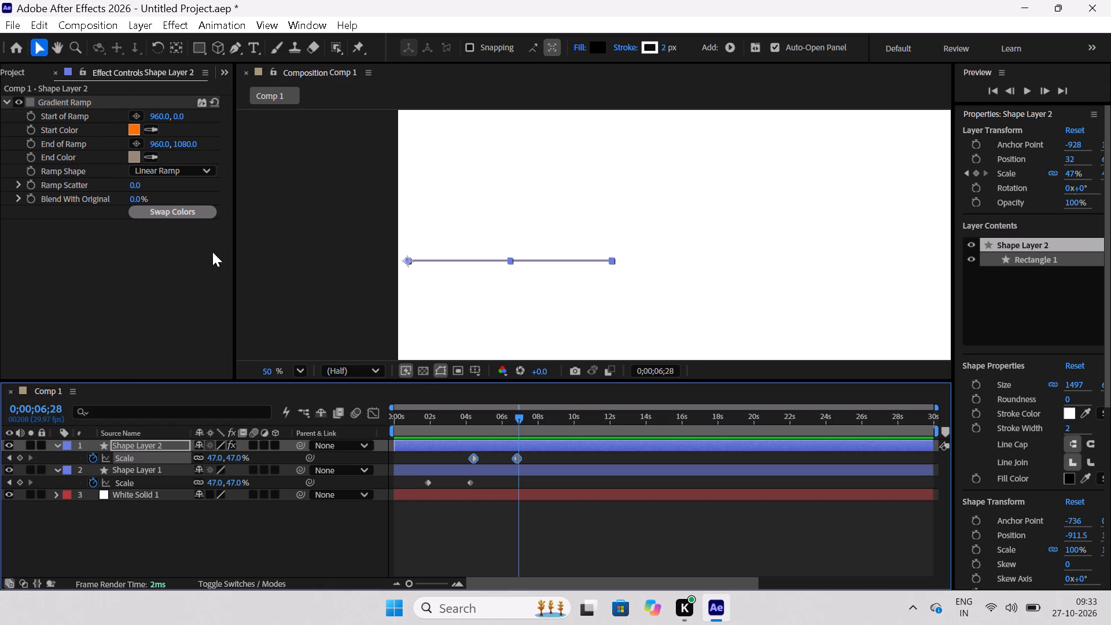
Change the Gradient Ramp's start color on Shape Layer 2 to a dark orange-brown.
left_click(135, 127)
left_click_drag(565, 268, 577, 275)
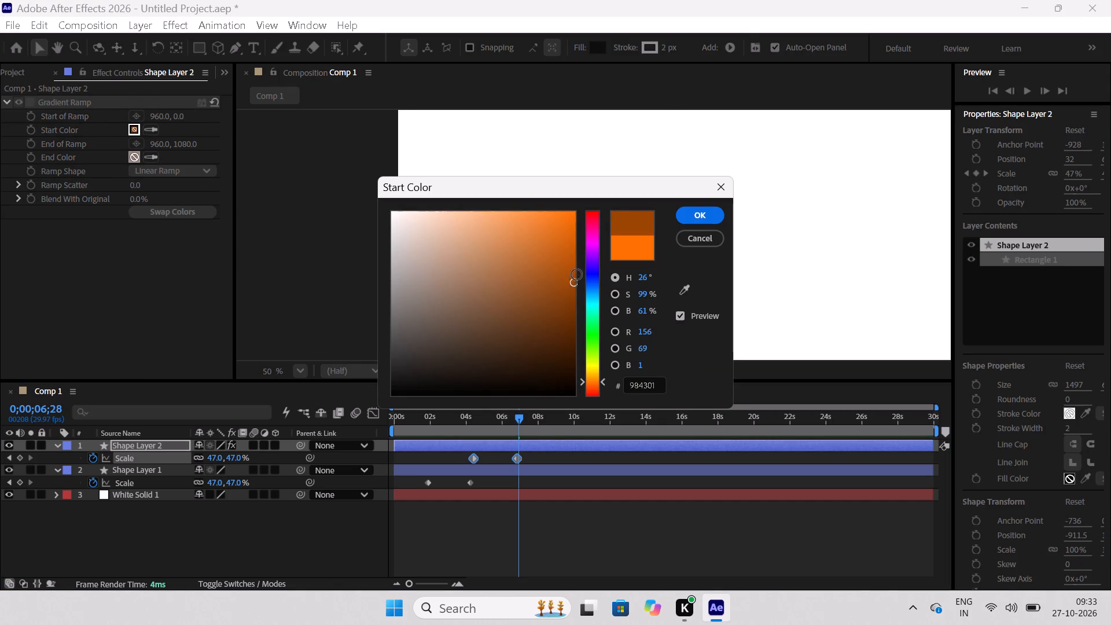
left_click_drag(577, 275, 580, 271)
left_click(596, 385)
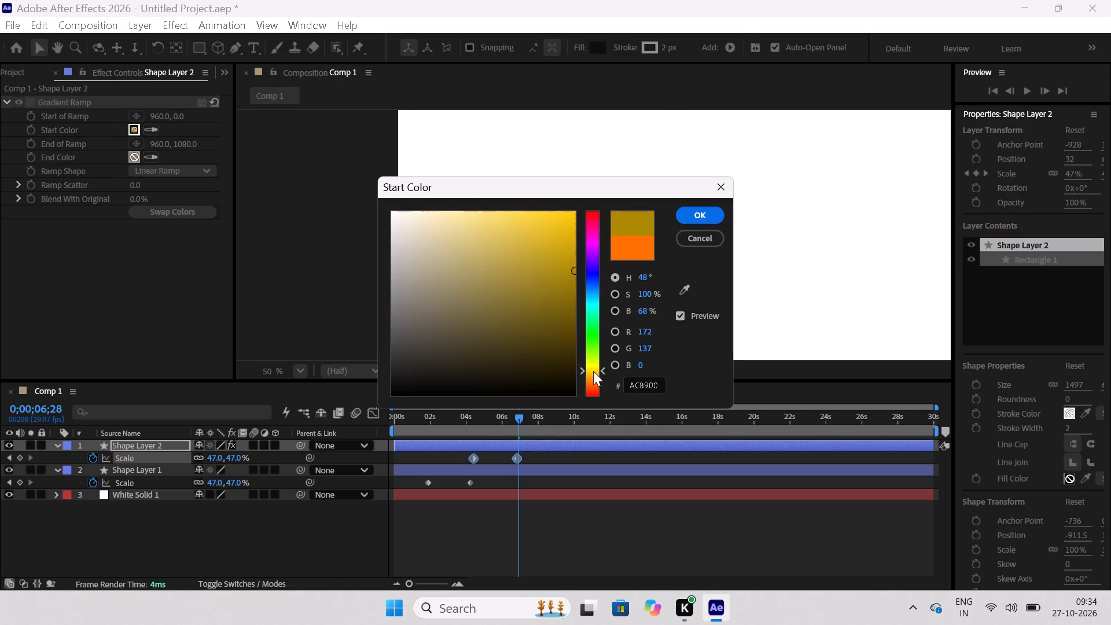
left_click(568, 296)
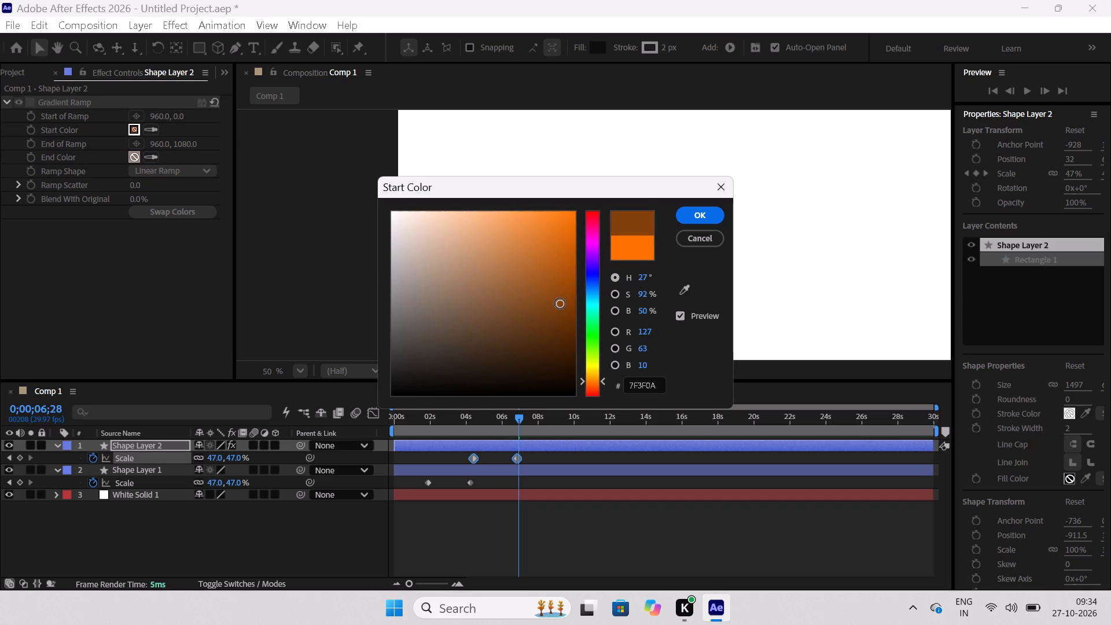
left_click(686, 210)
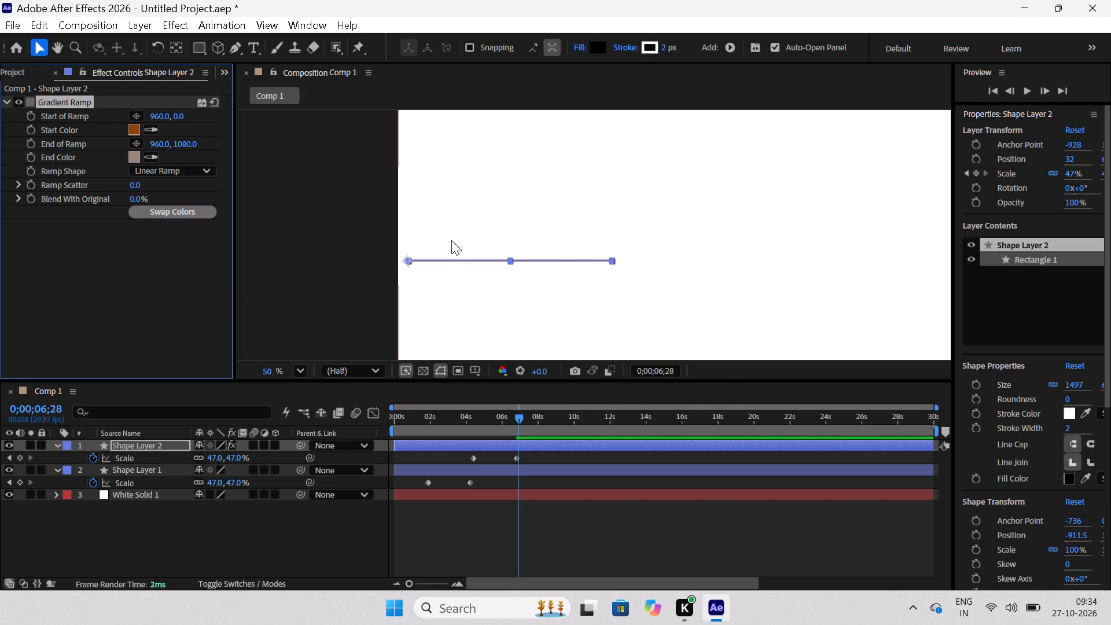
Change the Gradient Ramp's end color on Shape Layer 2 to a light tan brown.
left_click(135, 152)
left_click_drag(493, 243, 458, 260)
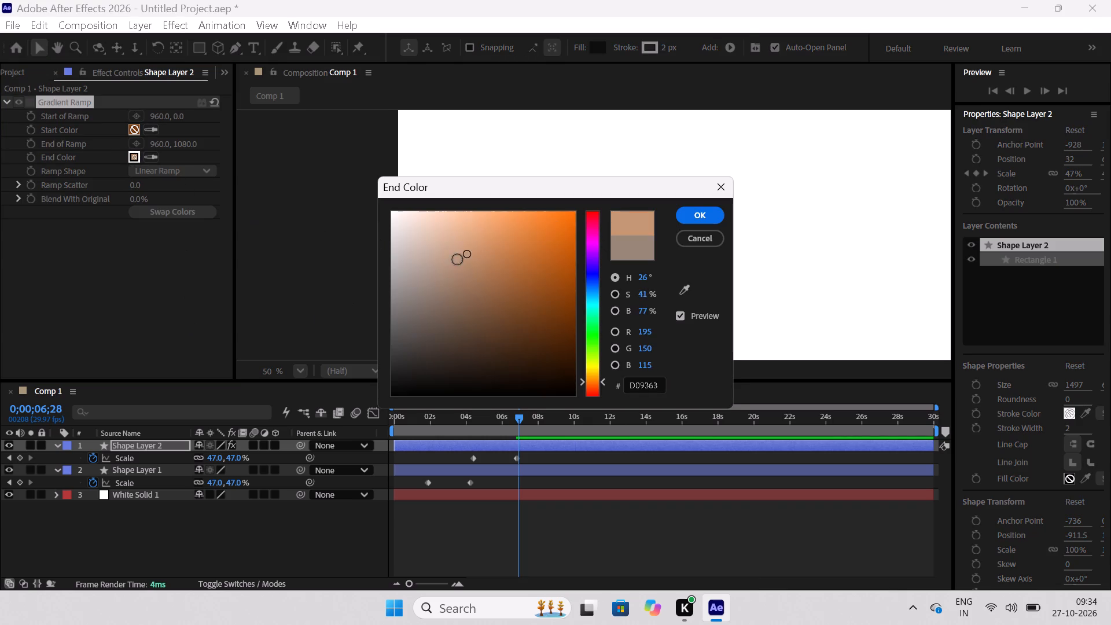
left_click_drag(458, 260, 447, 268)
left_click(689, 208)
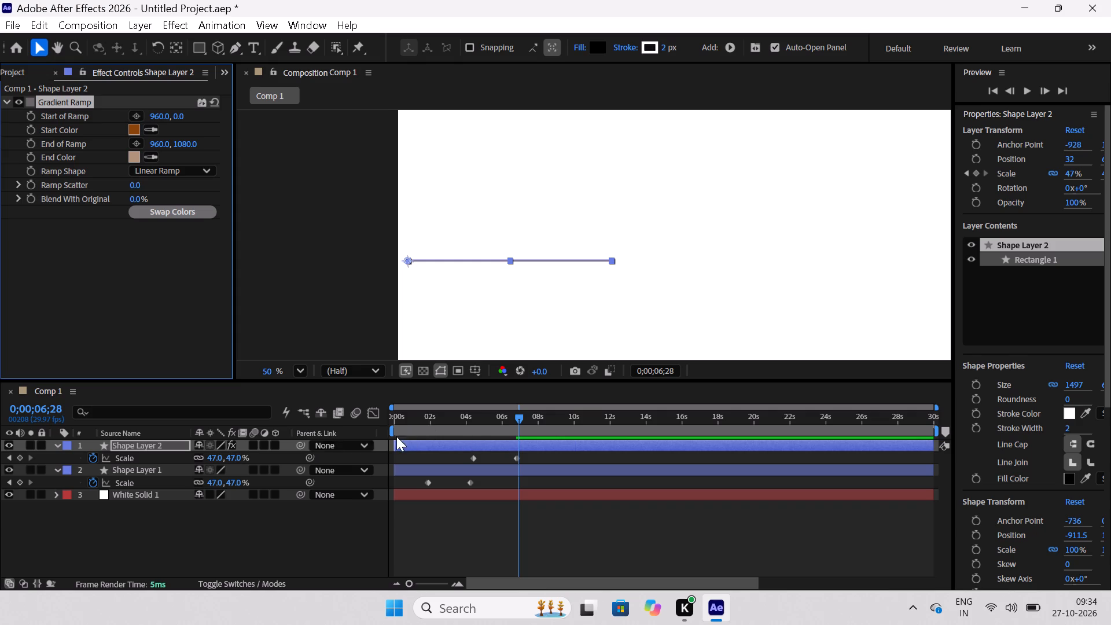
Change Shape Layer 1's fill color to a dark gray.
left_click(164, 448)
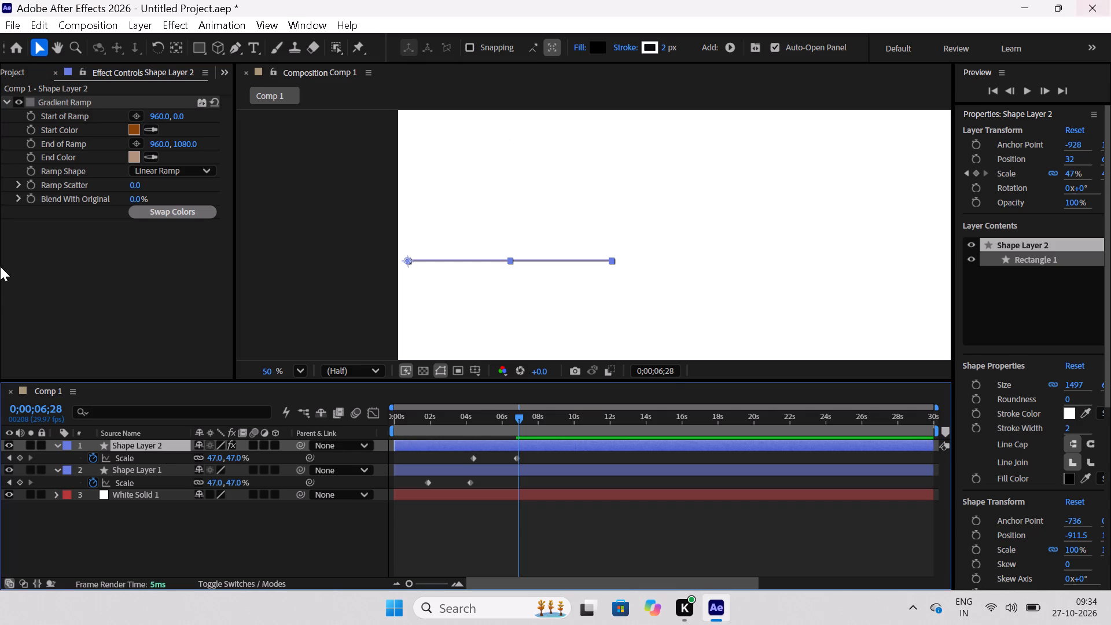
left_click(131, 470)
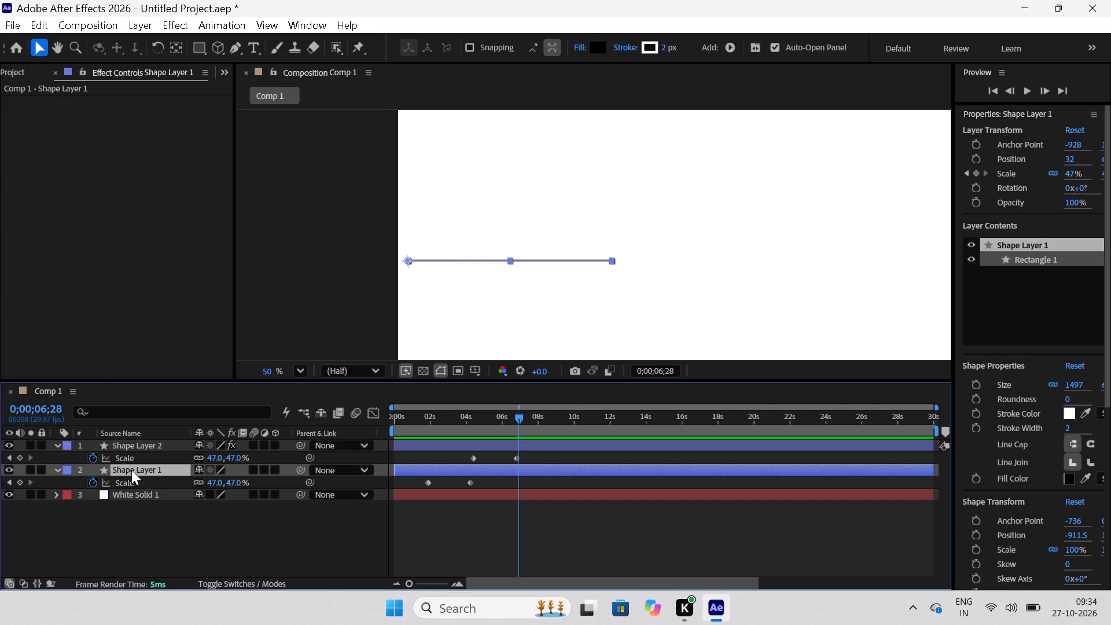
left_click(131, 470)
left_click(160, 439)
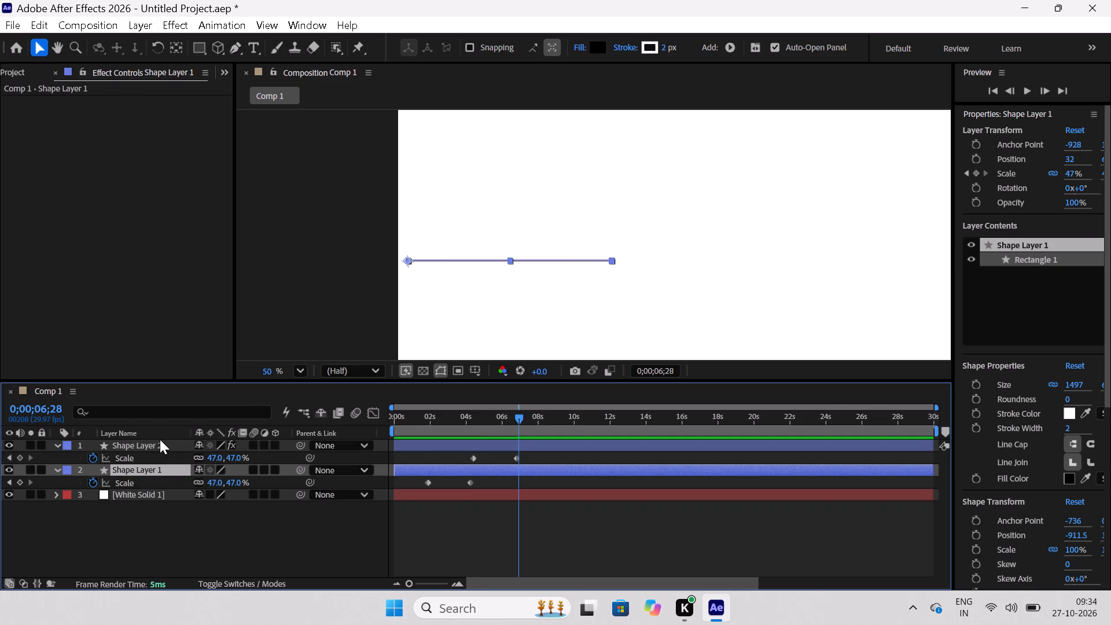
left_click(161, 442)
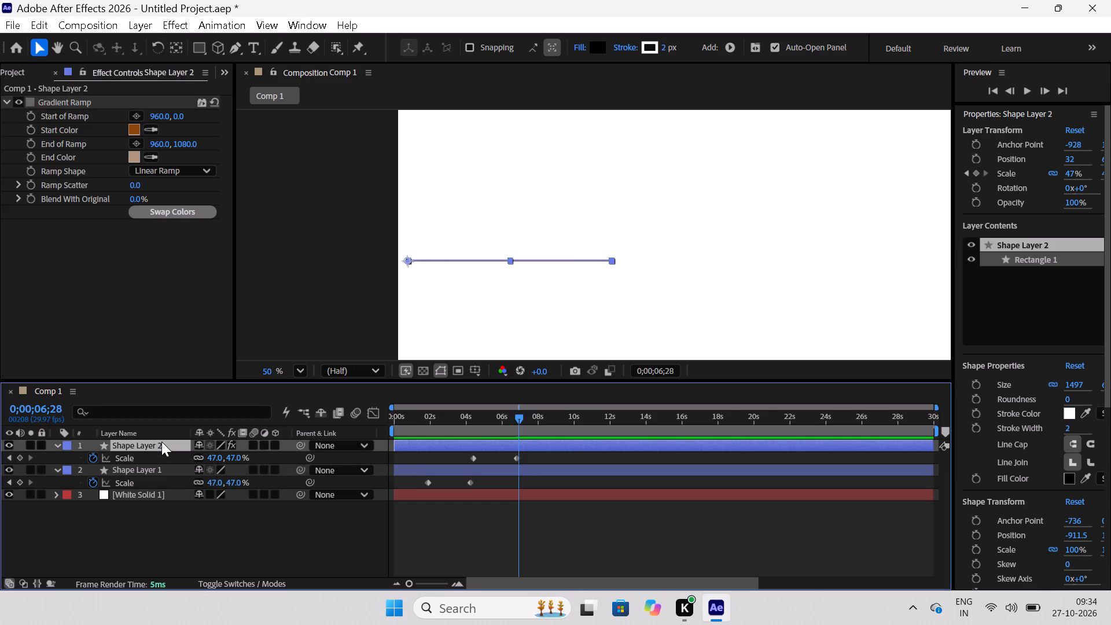
left_click(151, 468)
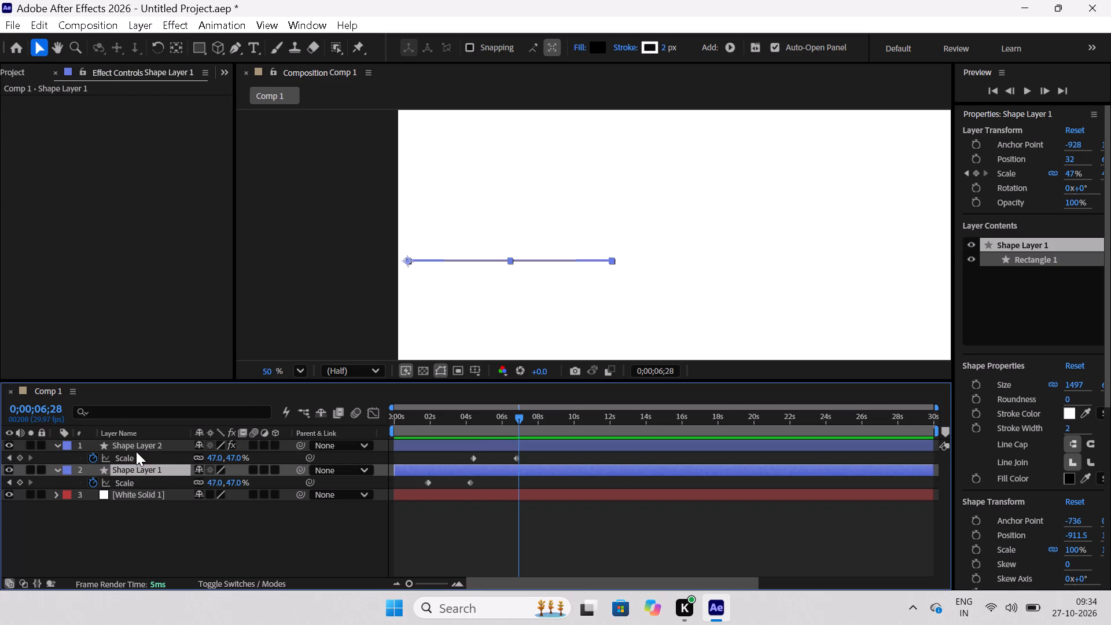
left_click(600, 51)
left_click_drag(472, 285, 431, 300)
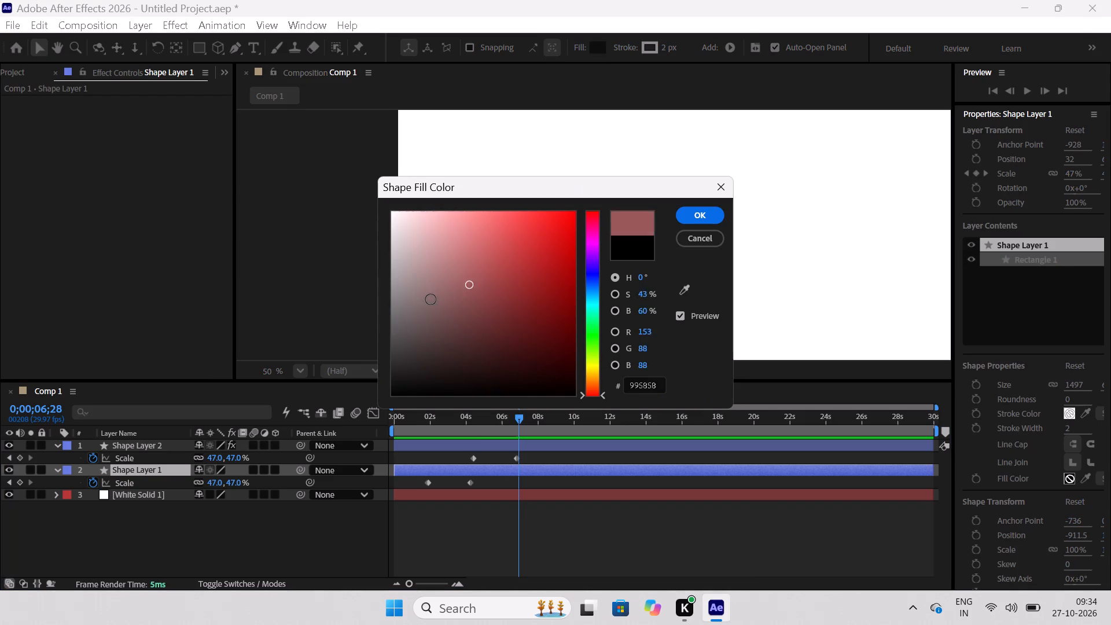
left_click_drag(431, 300, 382, 341)
left_click(692, 216)
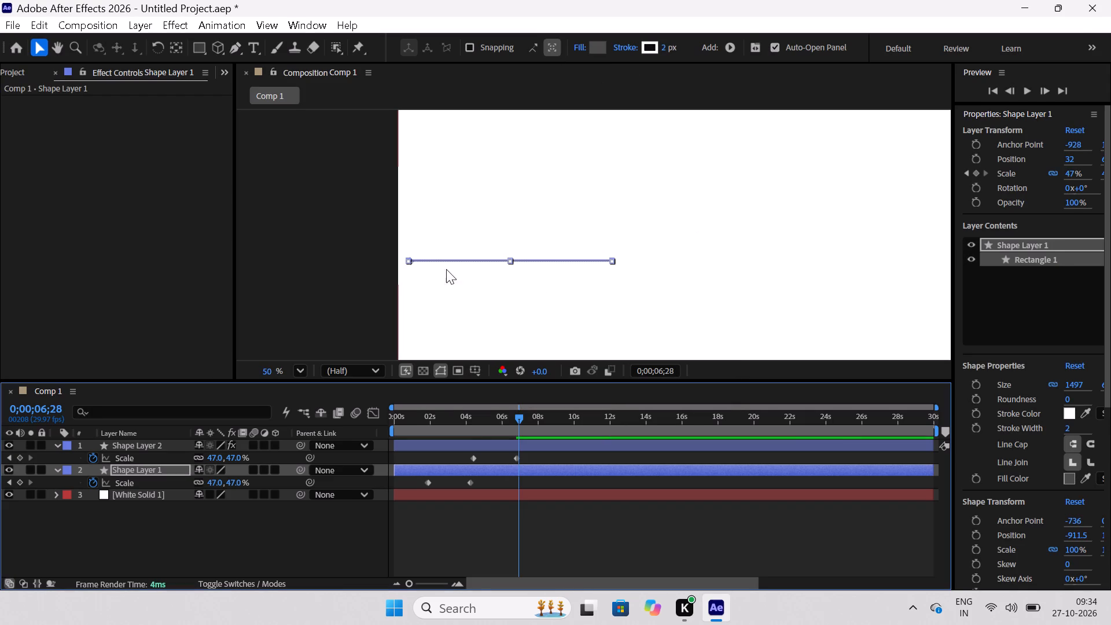
Scrub the timeline between about 0;00;01;16 and 0;00;07;01 to examine how the brown line grows over the dark line.
scroll(426, 263, "up", 5)
left_click(551, 342)
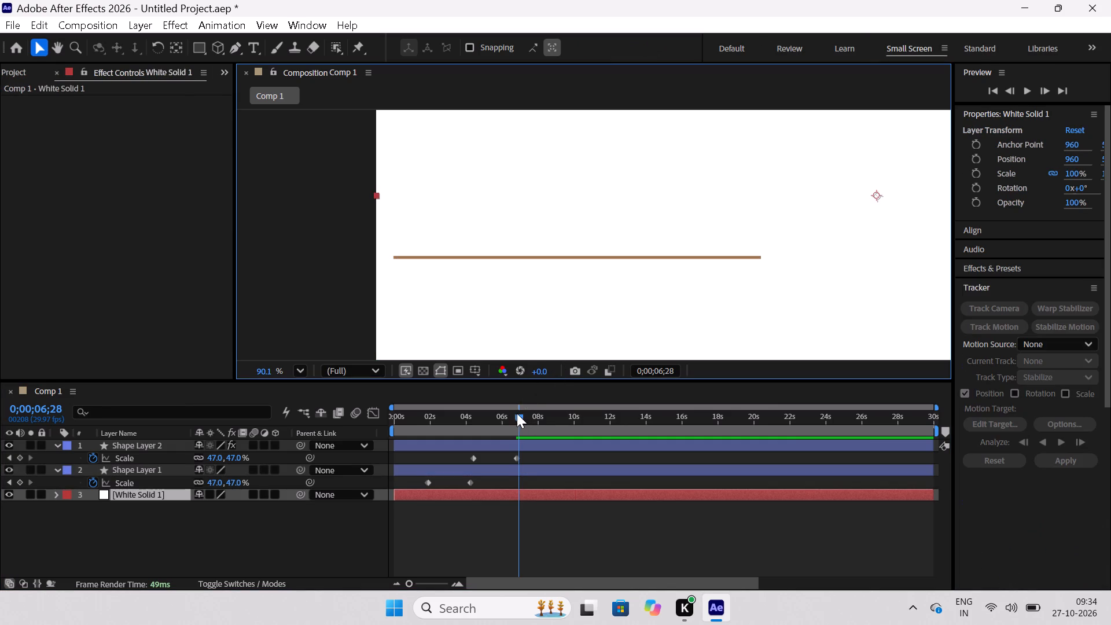
left_click_drag(516, 413, 432, 431)
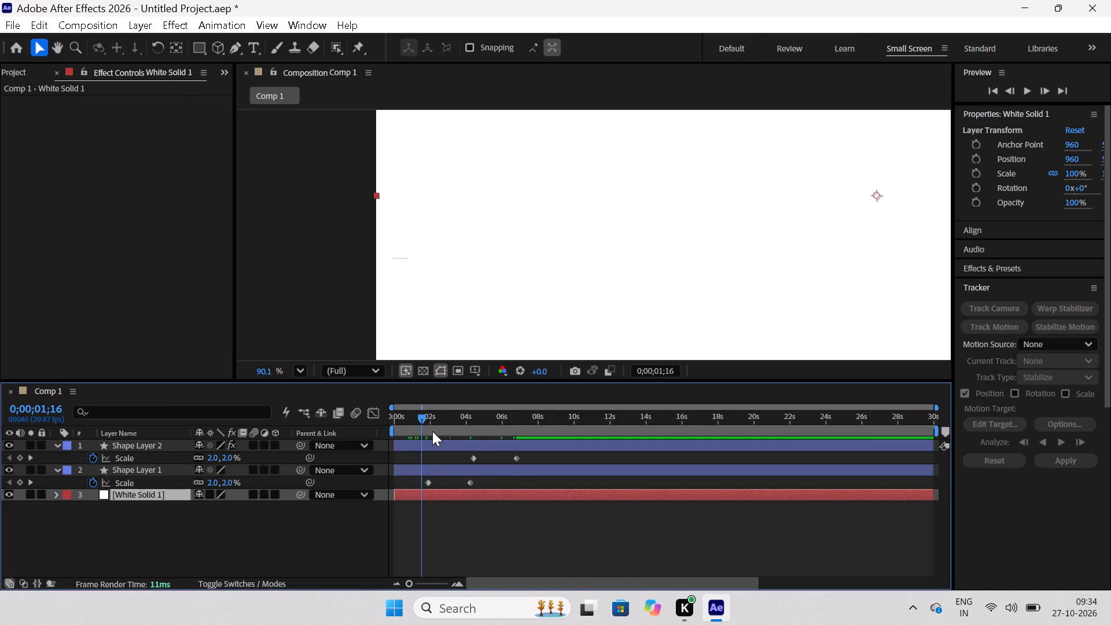
left_click_drag(432, 431, 502, 440)
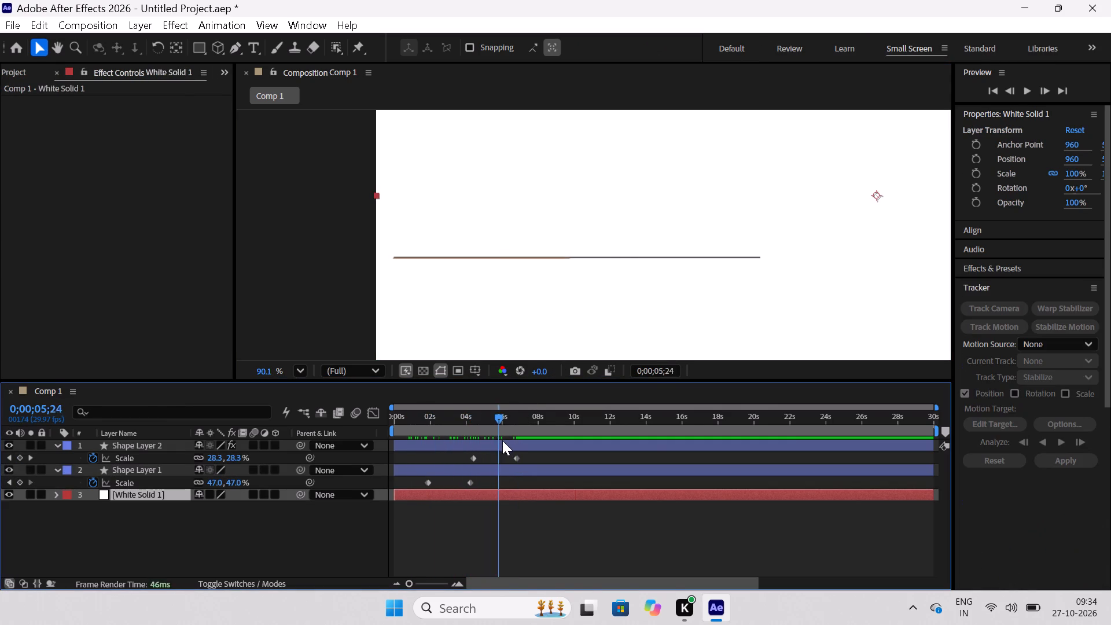
left_click_drag(502, 440, 504, 442)
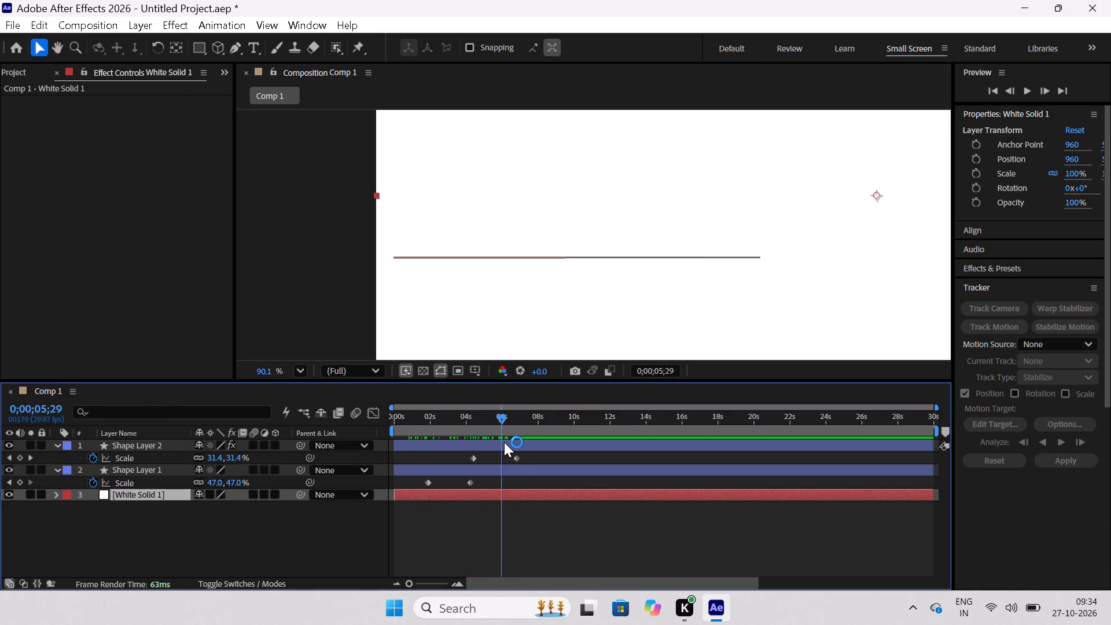
left_click_drag(504, 442, 488, 452)
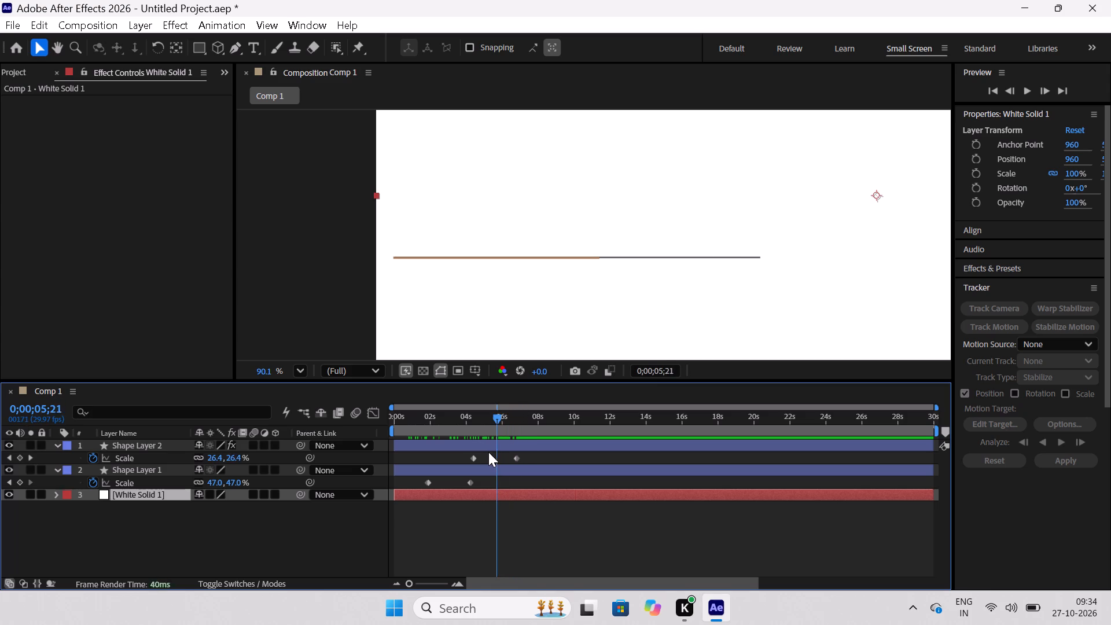
left_click_drag(488, 452, 512, 457)
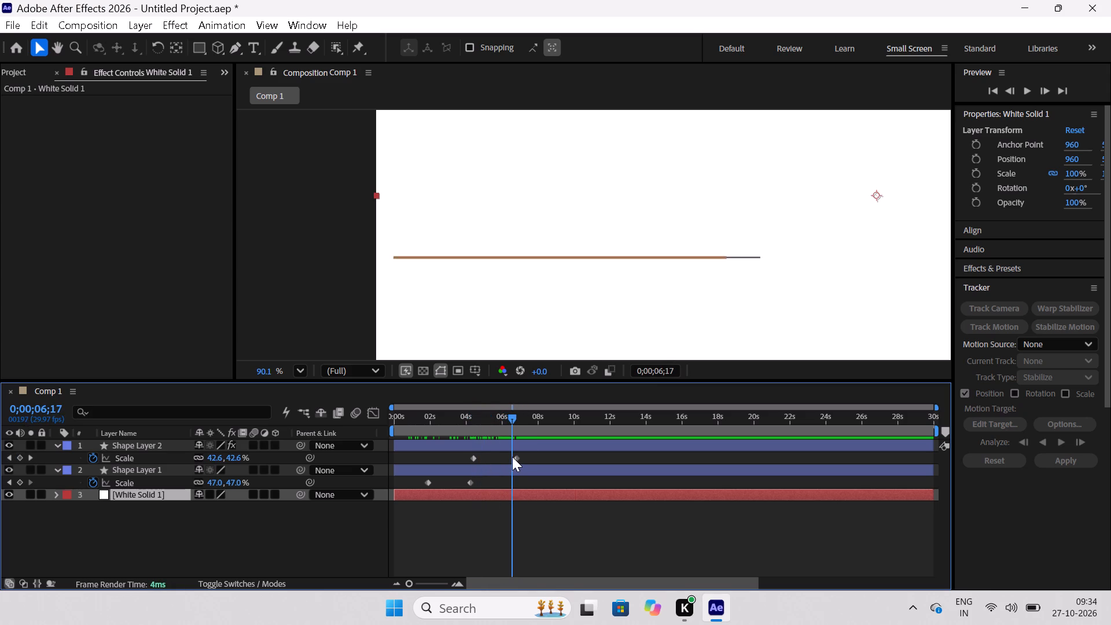
left_click_drag(512, 457, 521, 462)
Set Shape Layer 2's Scale to 27% at 0;00;07;01, just after its last Scale keyframe.
left_click_drag(531, 451, 503, 461)
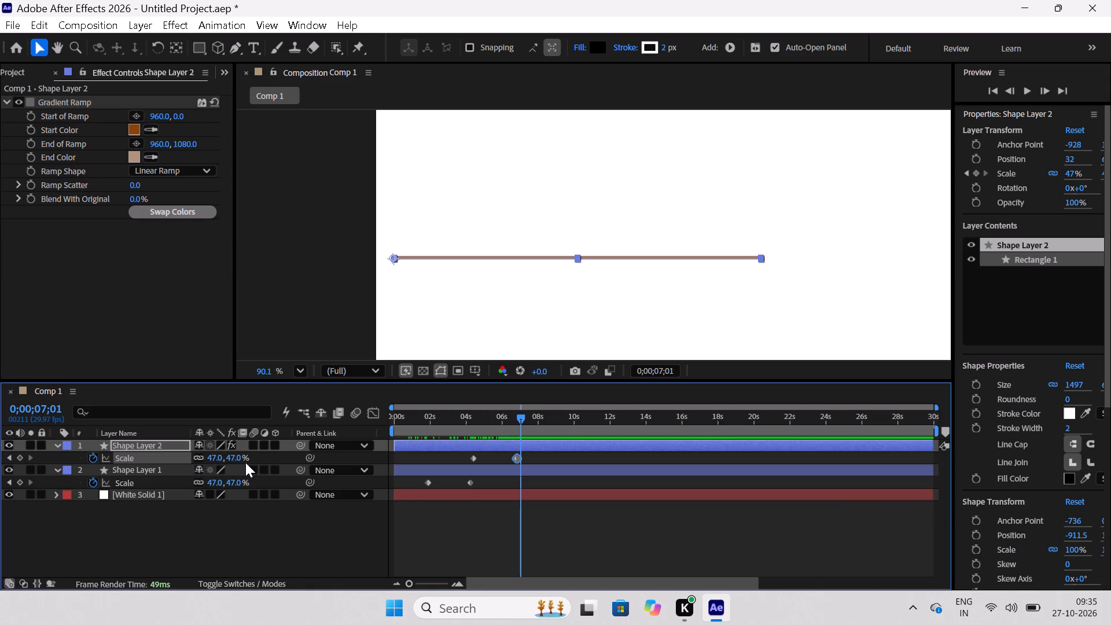
left_click_drag(219, 459, 205, 459)
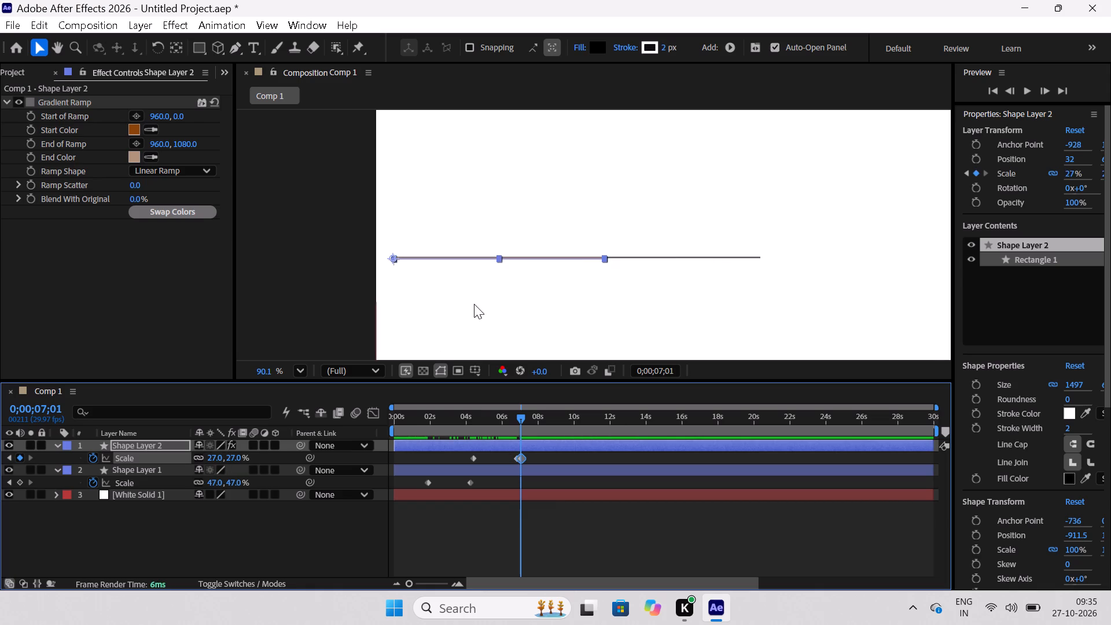
left_click(473, 304)
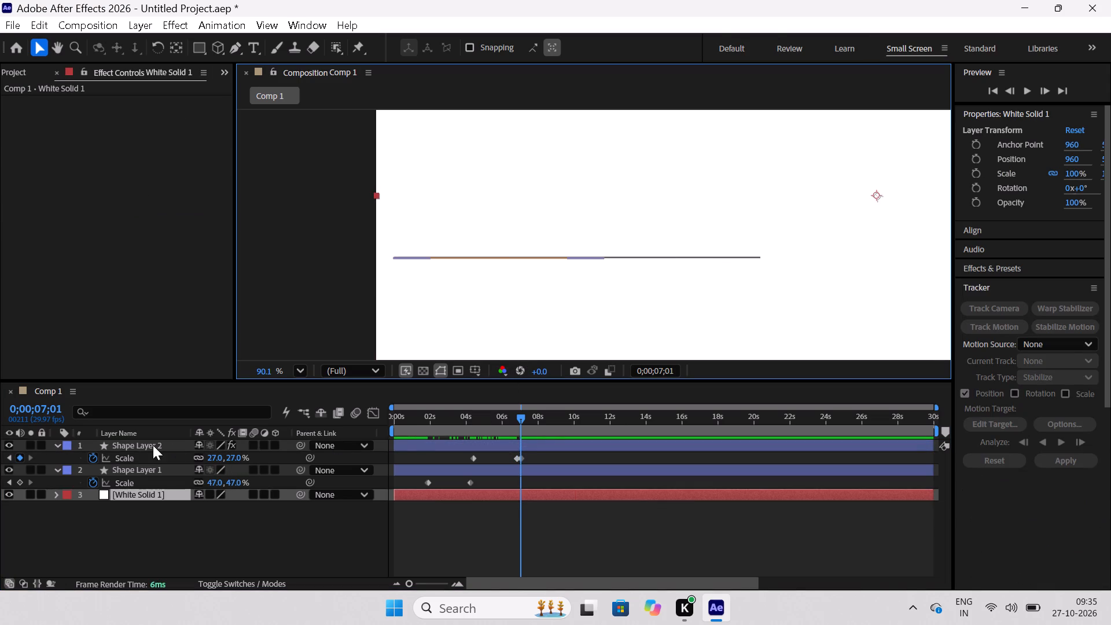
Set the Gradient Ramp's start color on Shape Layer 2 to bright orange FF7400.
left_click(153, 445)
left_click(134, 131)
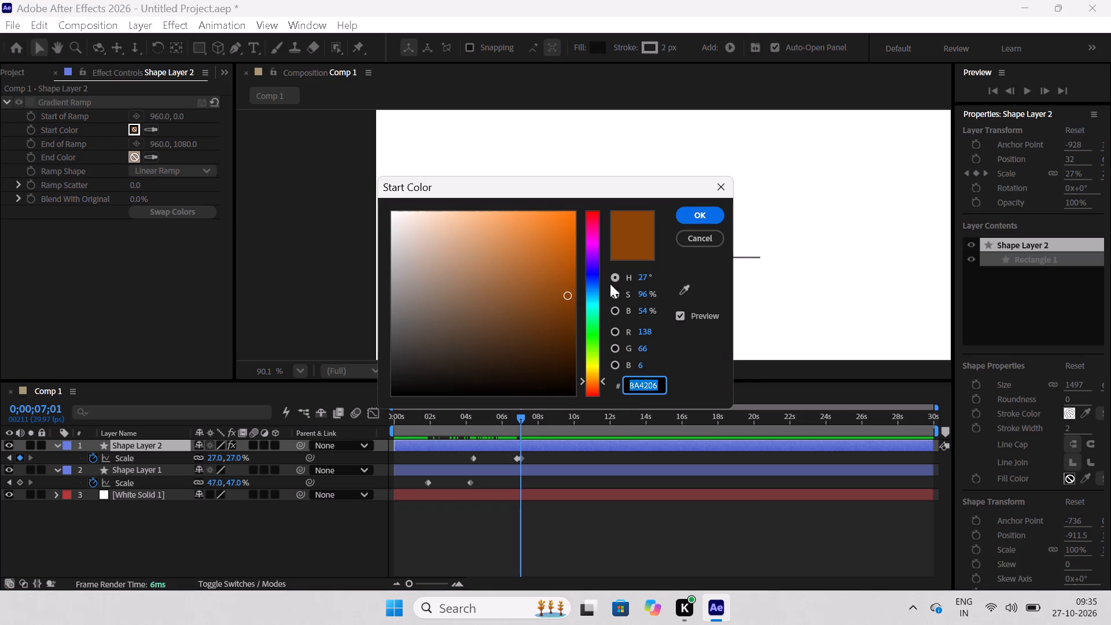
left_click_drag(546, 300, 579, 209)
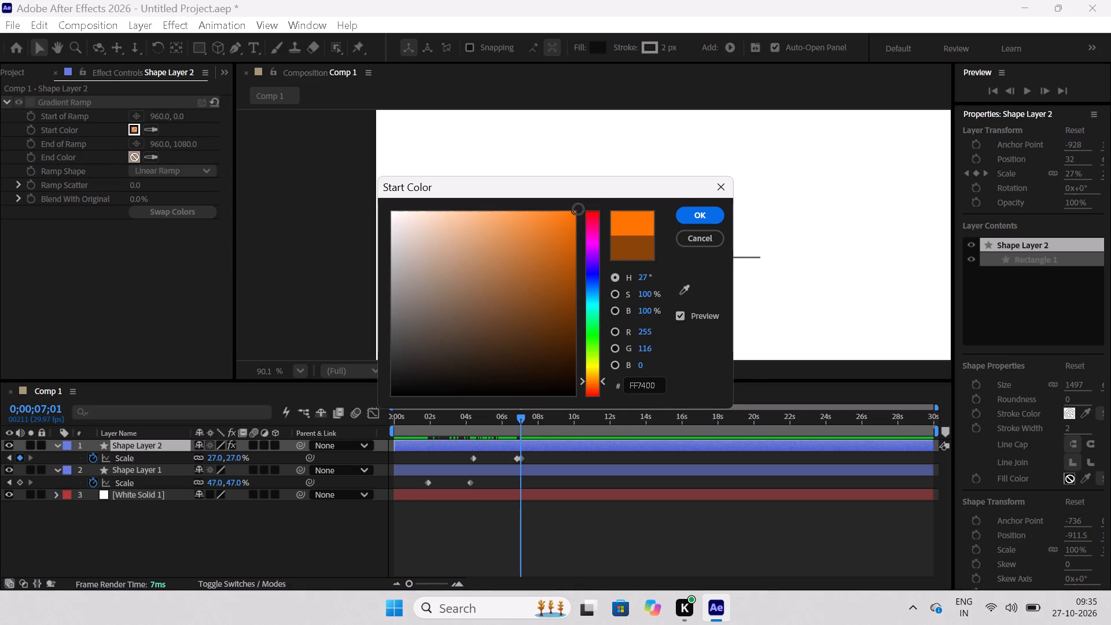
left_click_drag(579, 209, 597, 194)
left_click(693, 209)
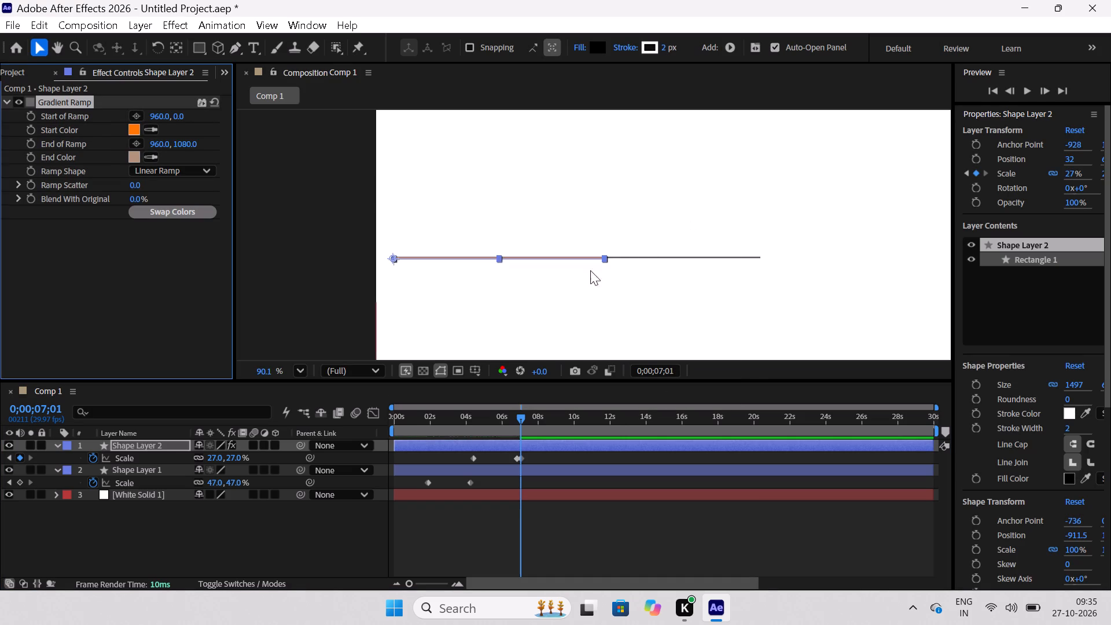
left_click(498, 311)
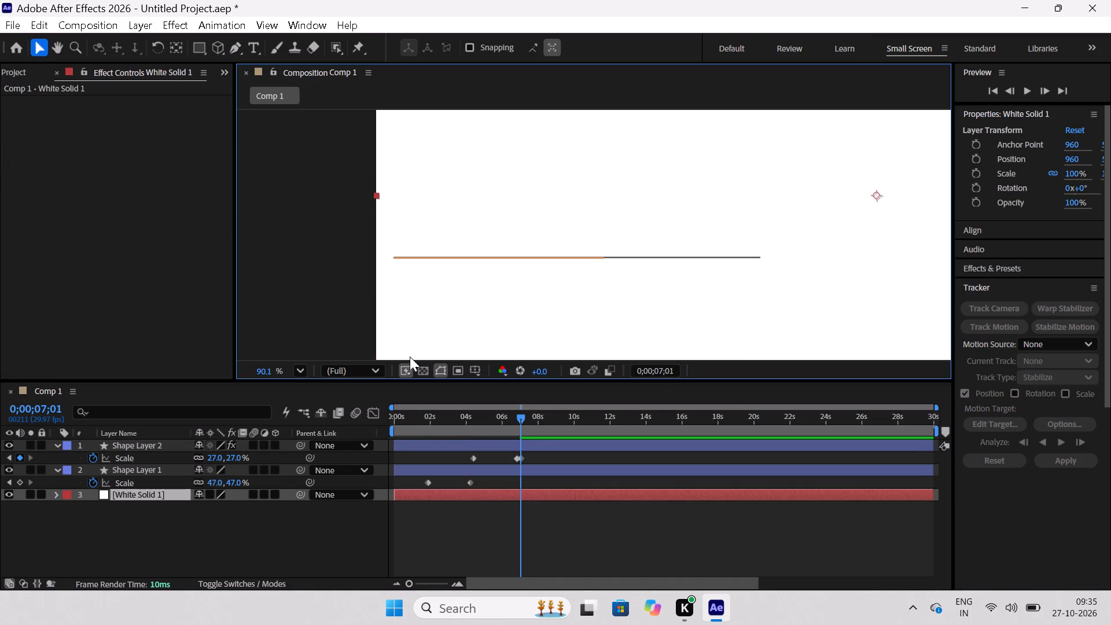
Set the Gradient Ramp's end color on Shape Layer 2 to pale beige CBBBAE.
left_click(122, 442)
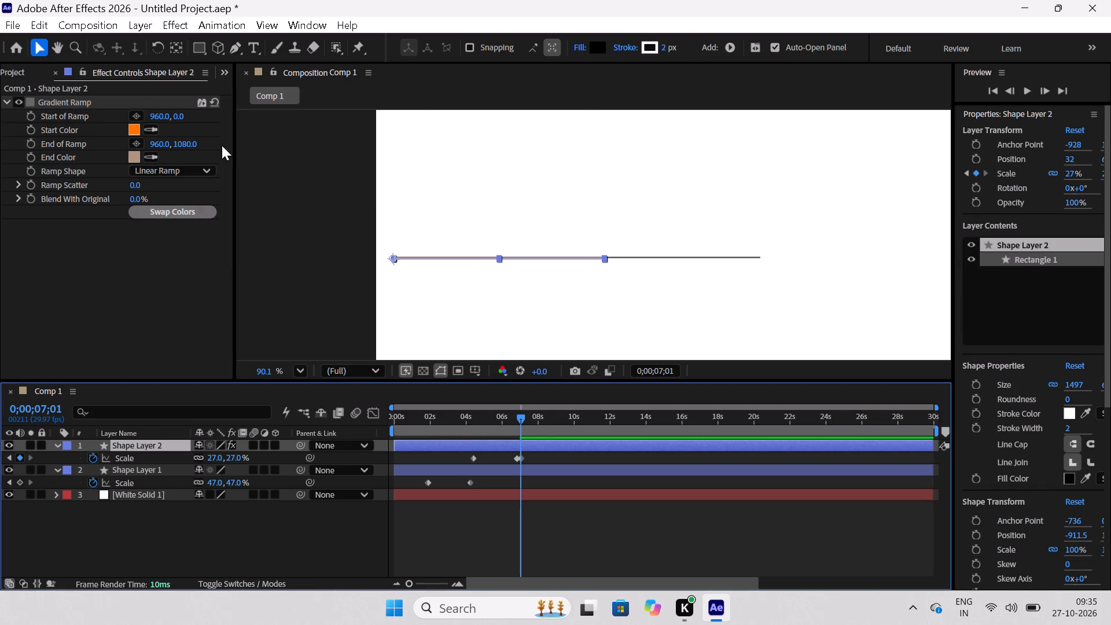
left_click(128, 157)
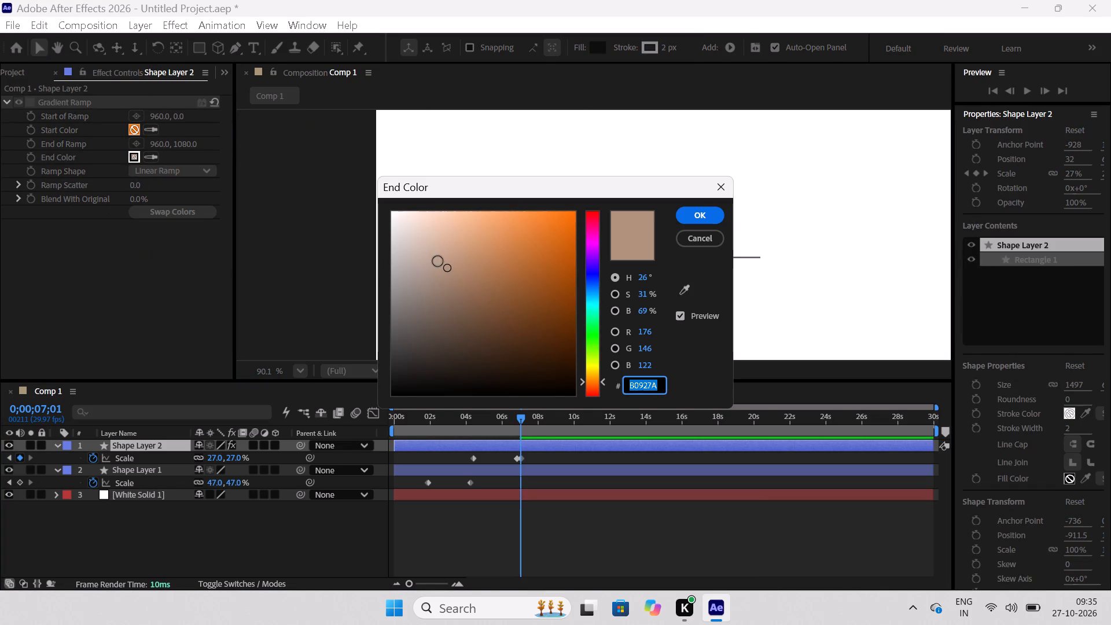
left_click_drag(443, 262, 417, 249)
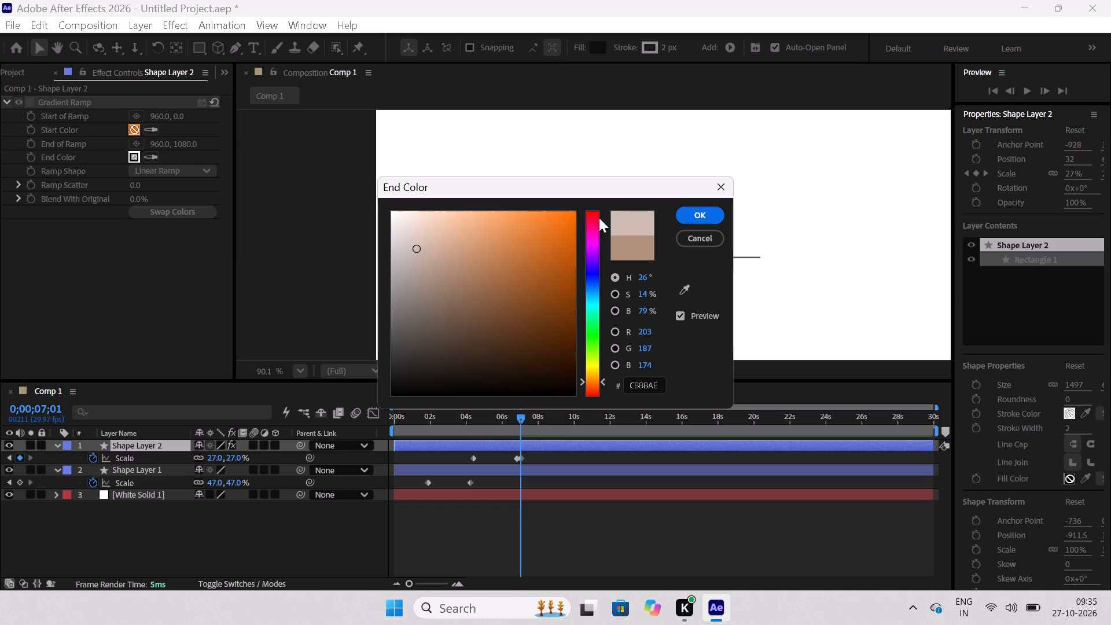
left_click(695, 218)
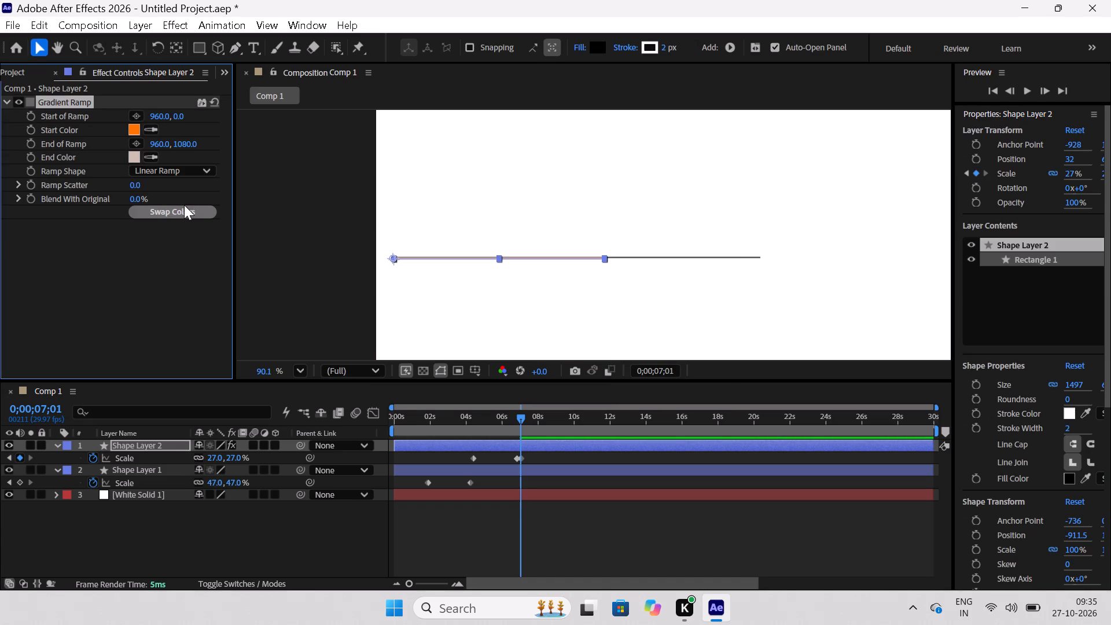
Set the Gradient Ramp's start color on Shape Layer 2 to burnt orange AF5000 and deselect the layer to view the line.
left_click(133, 119)
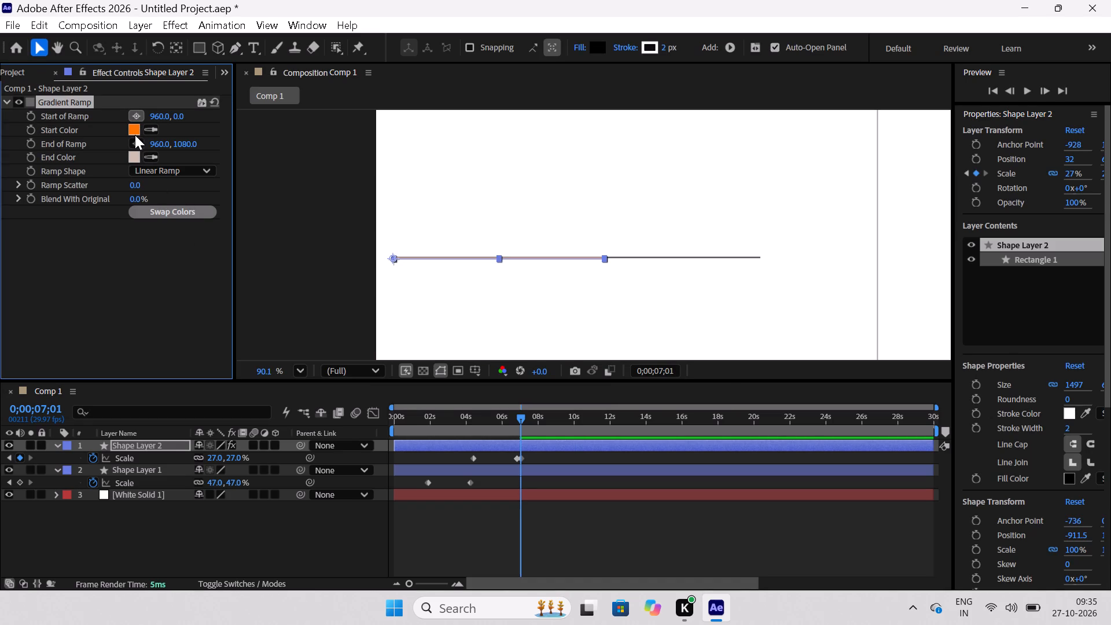
left_click(135, 135)
left_click(135, 130)
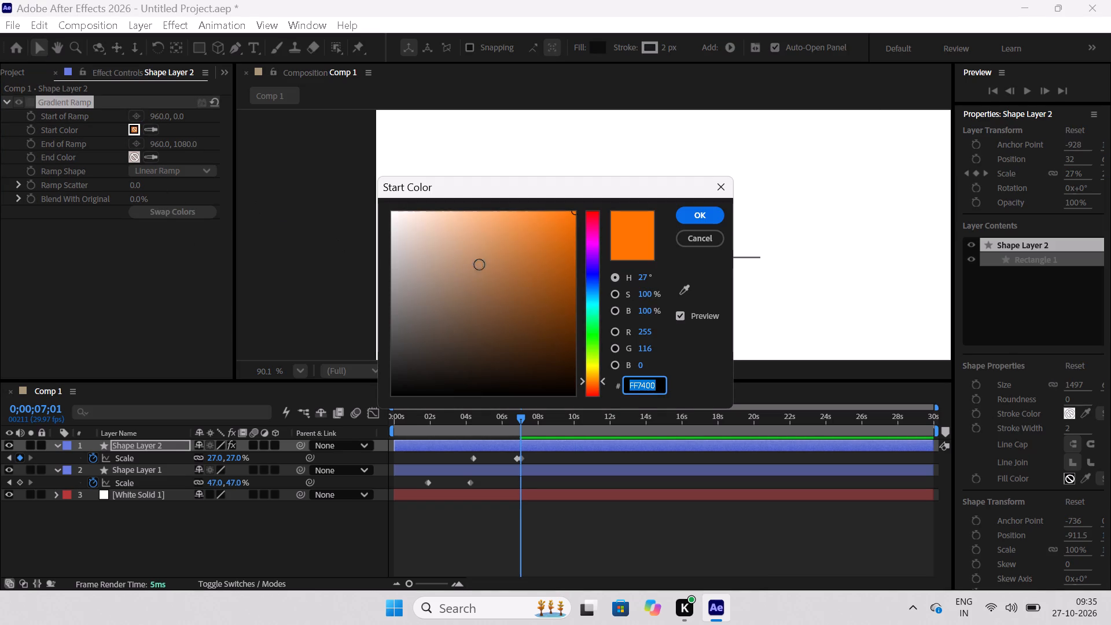
left_click_drag(597, 383, 589, 383)
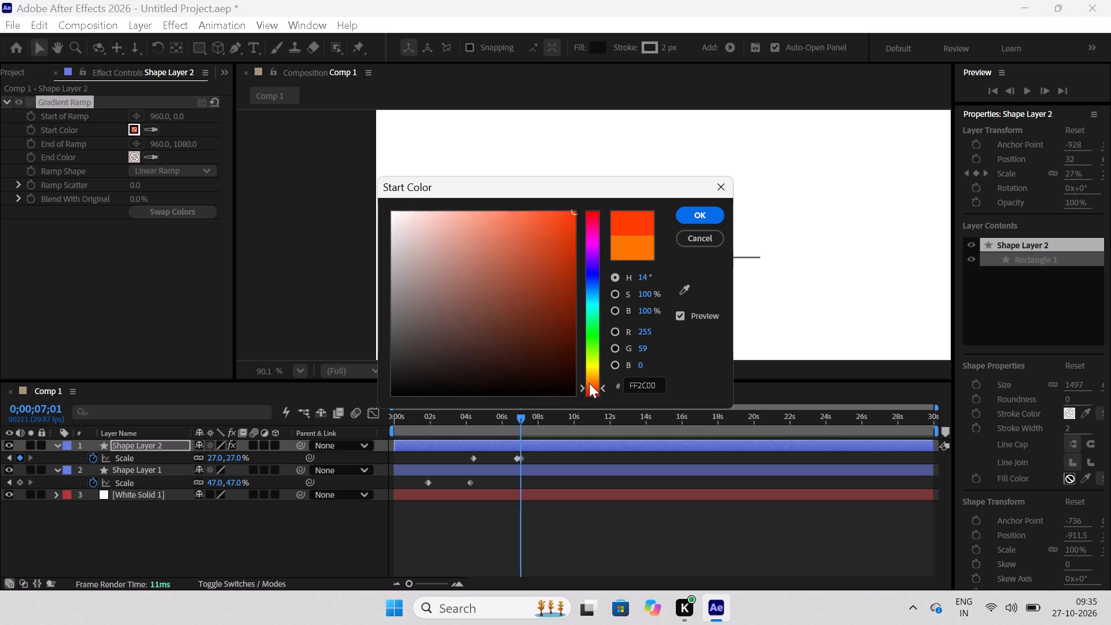
left_click_drag(589, 383, 589, 378)
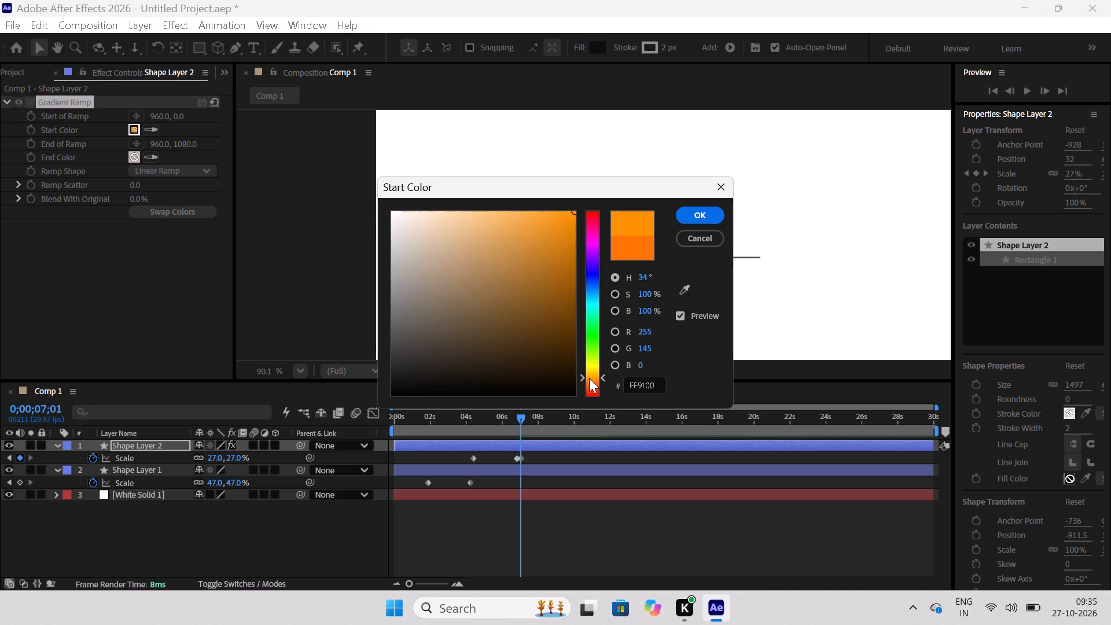
left_click_drag(589, 378, 589, 381)
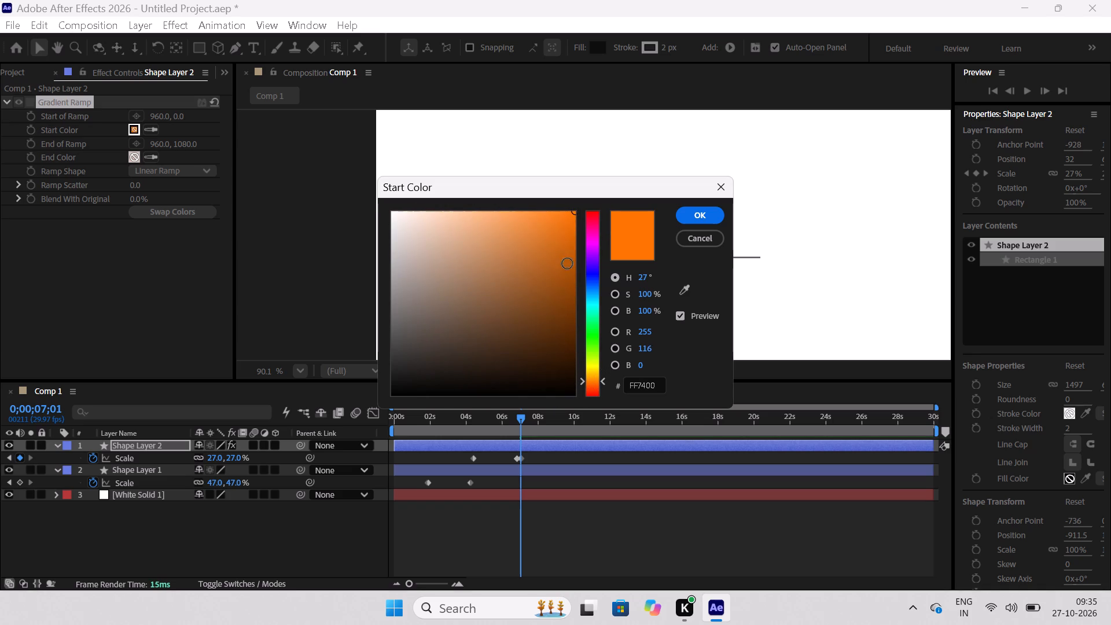
left_click_drag(567, 257, 532, 285)
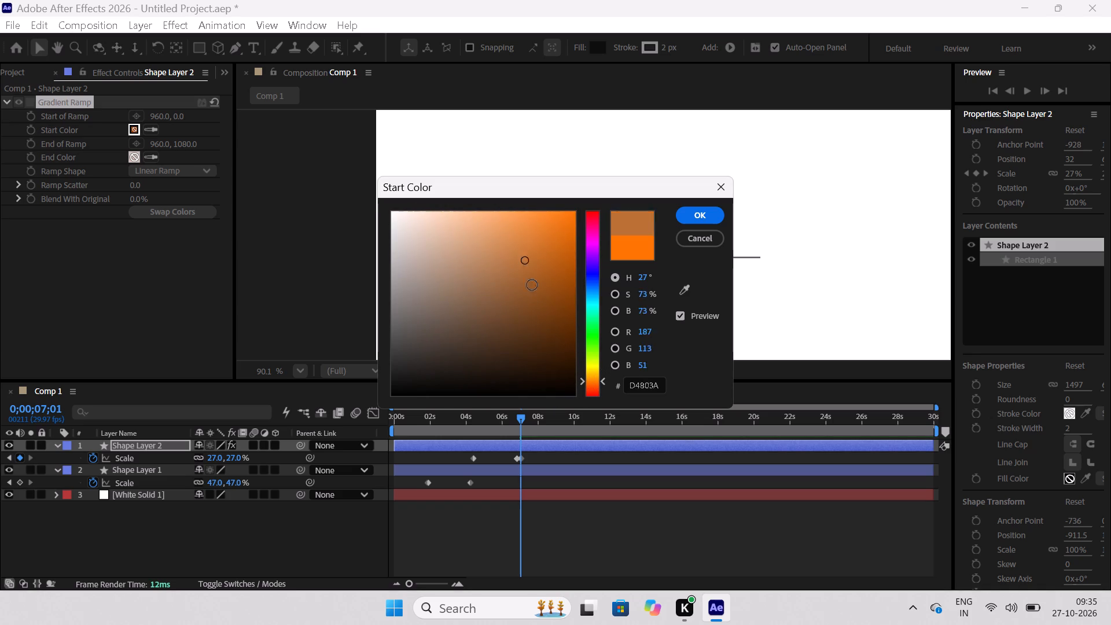
left_click_drag(532, 285, 575, 401)
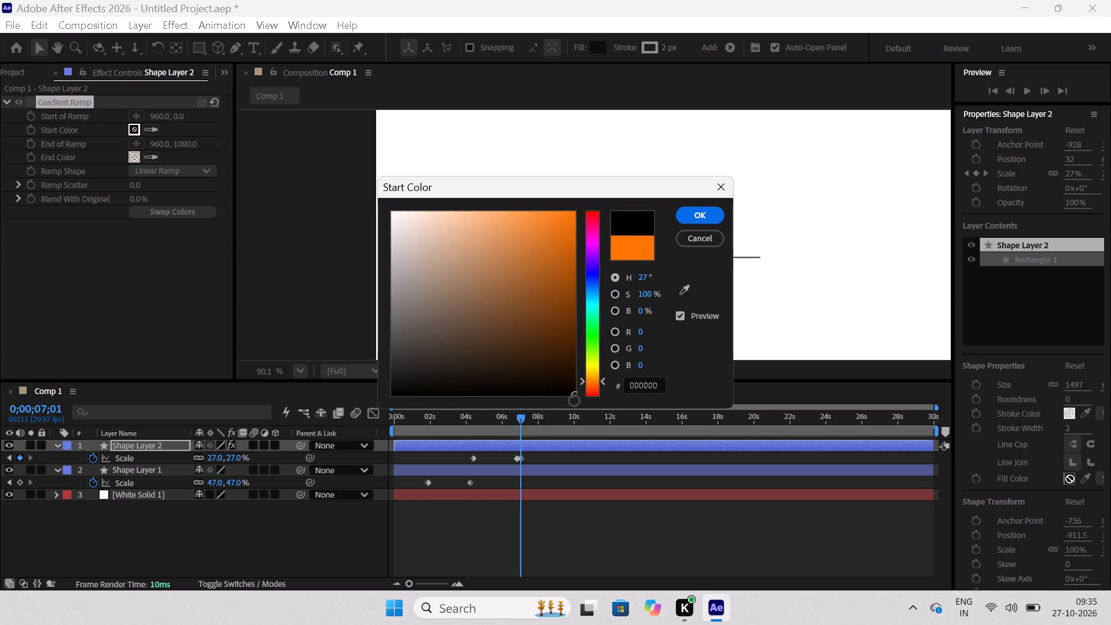
left_click_drag(575, 401, 579, 269)
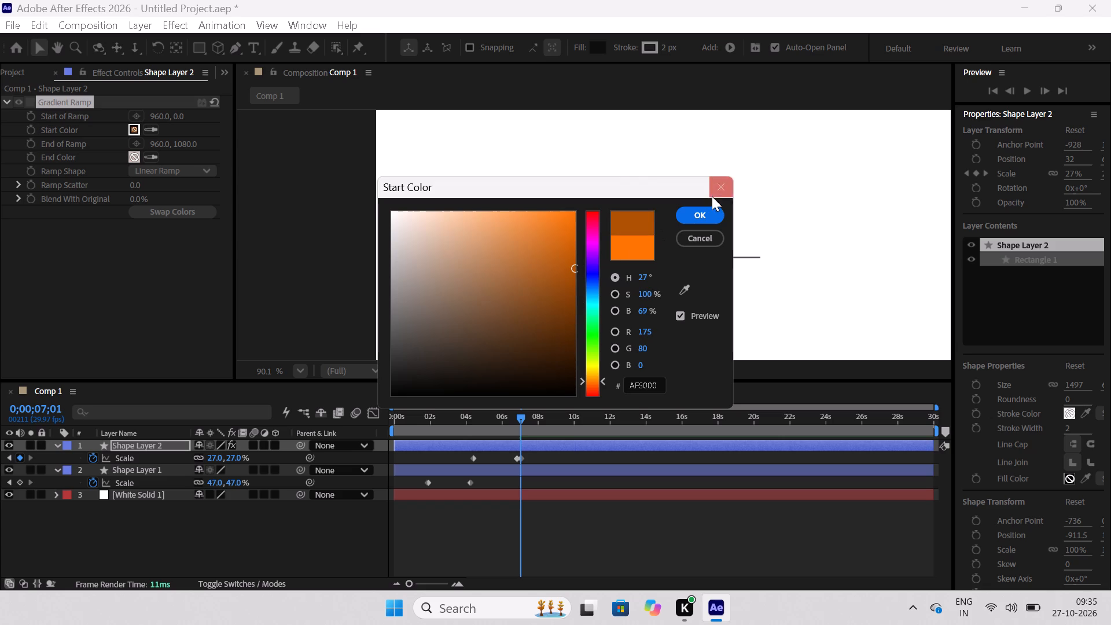
left_click(712, 213)
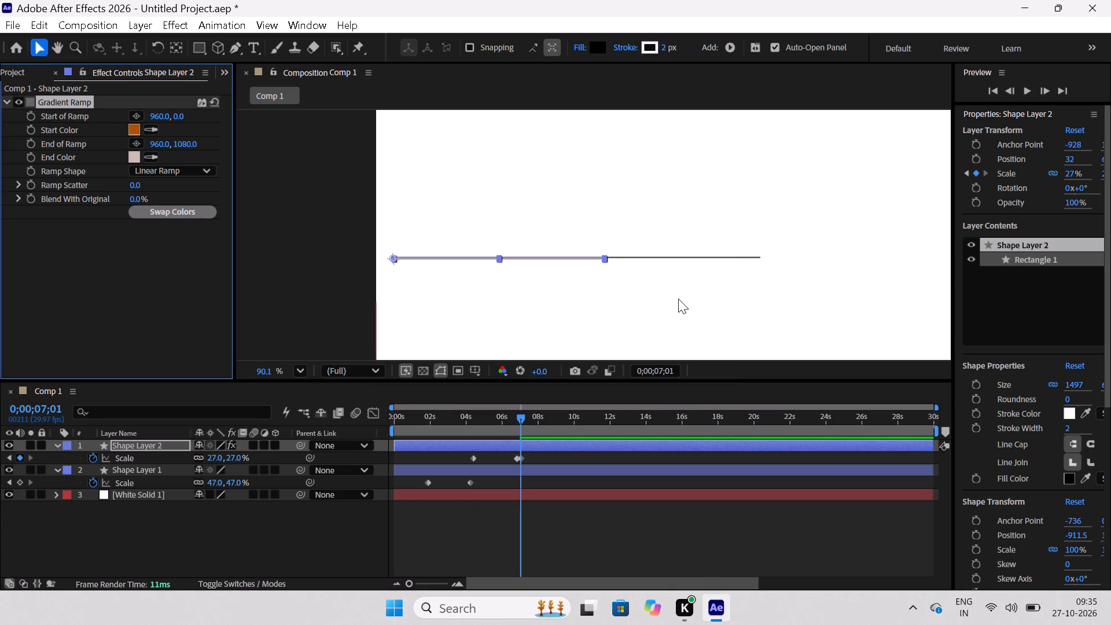
left_click(678, 299)
left_click(555, 254)
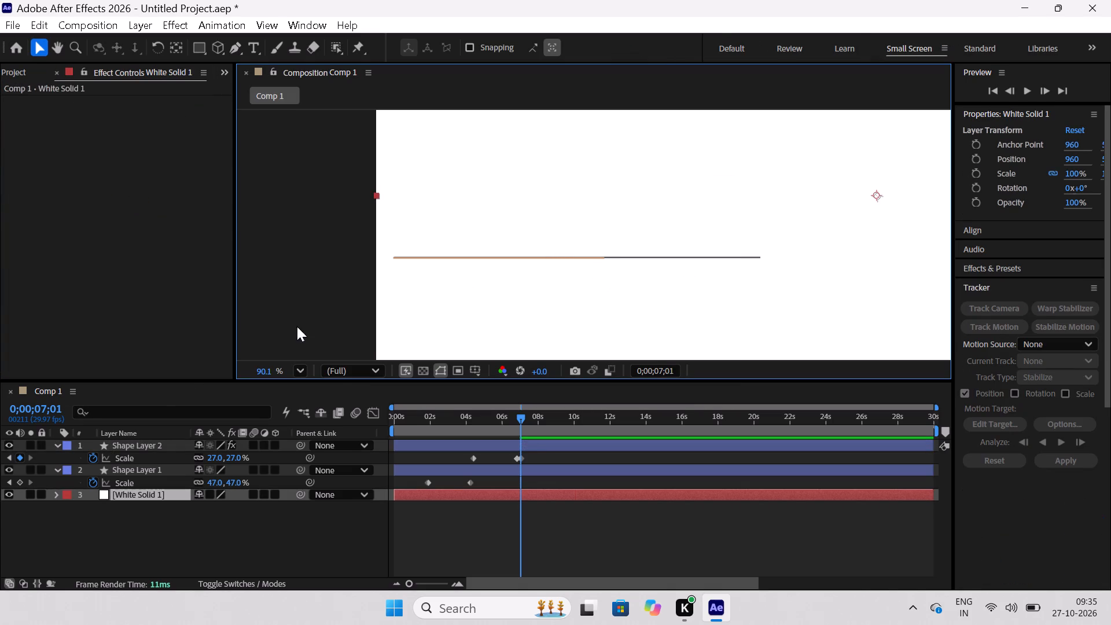
Change Shape Layer 1's fill color to a lighter neutral gray and check the line with the layer deselected.
left_click(117, 469)
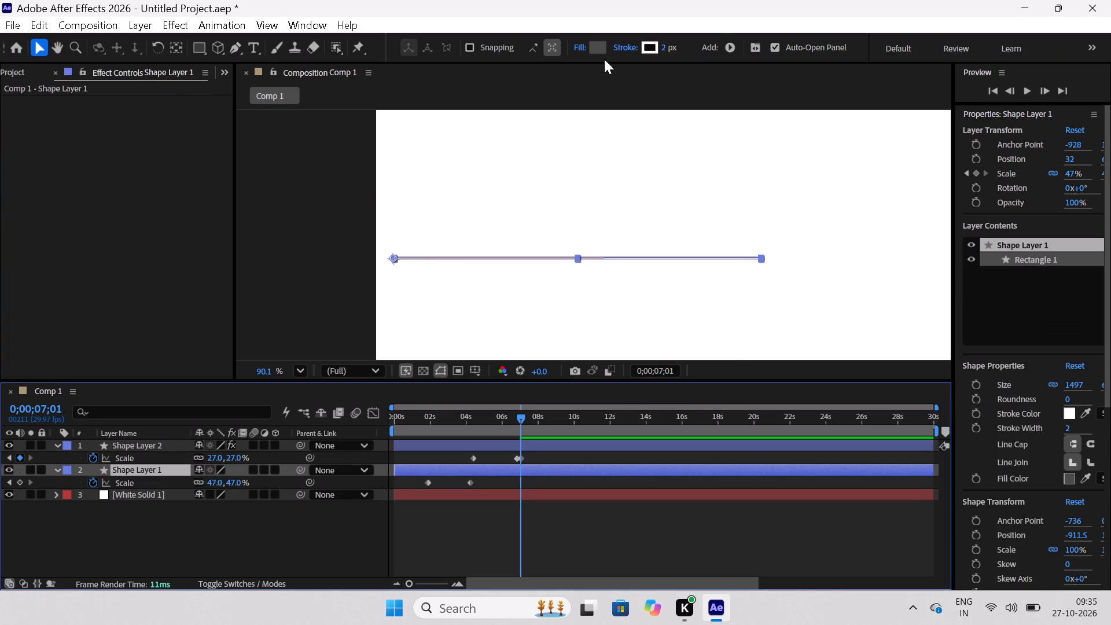
left_click(589, 50)
left_click_drag(538, 189, 341, 187)
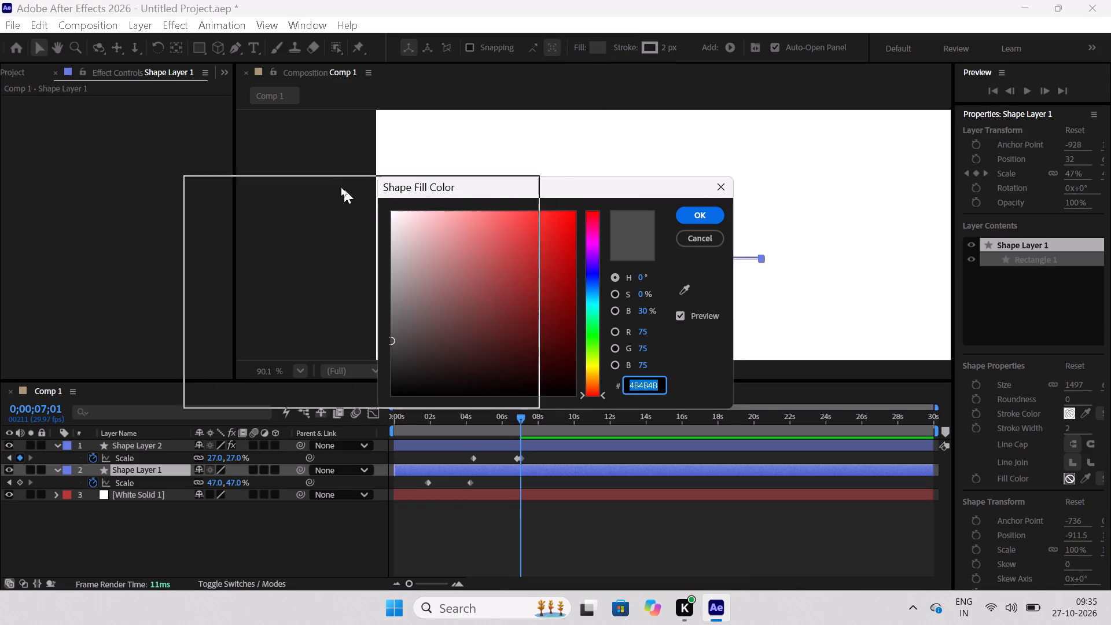
left_click_drag(341, 187, 244, 148)
left_click_drag(241, 229, 134, 317)
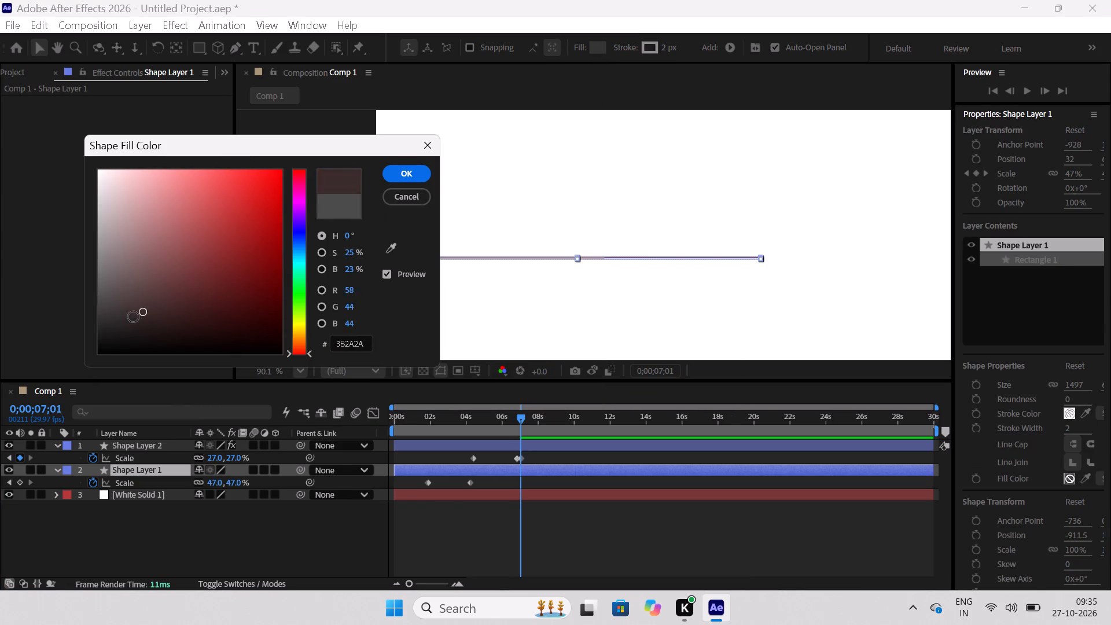
left_click_drag(134, 317, 133, 256)
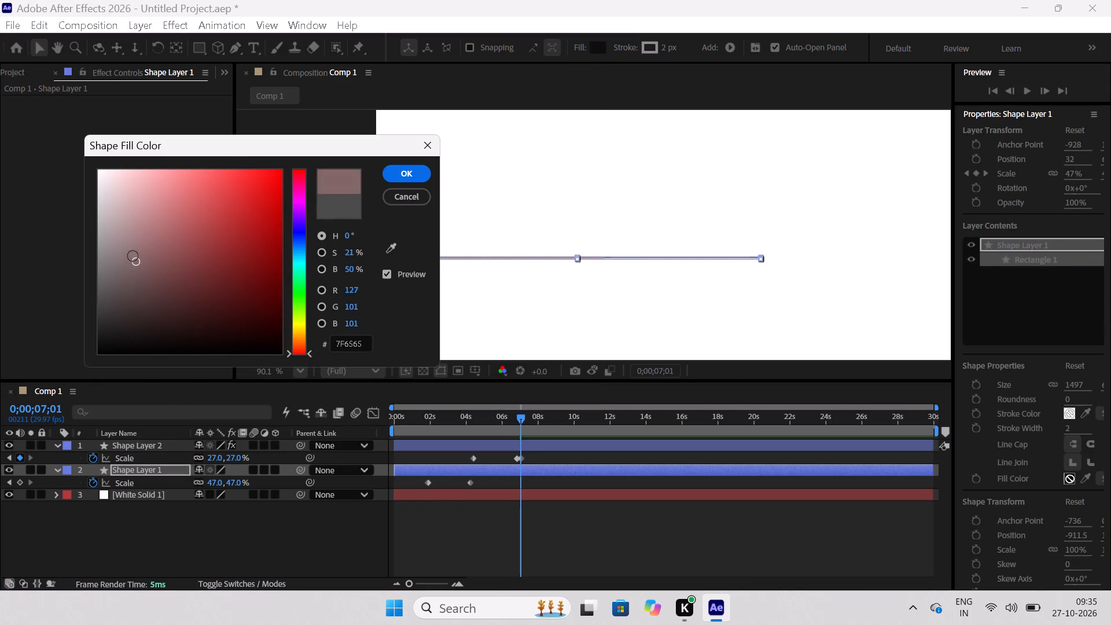
left_click_drag(133, 256, 136, 230)
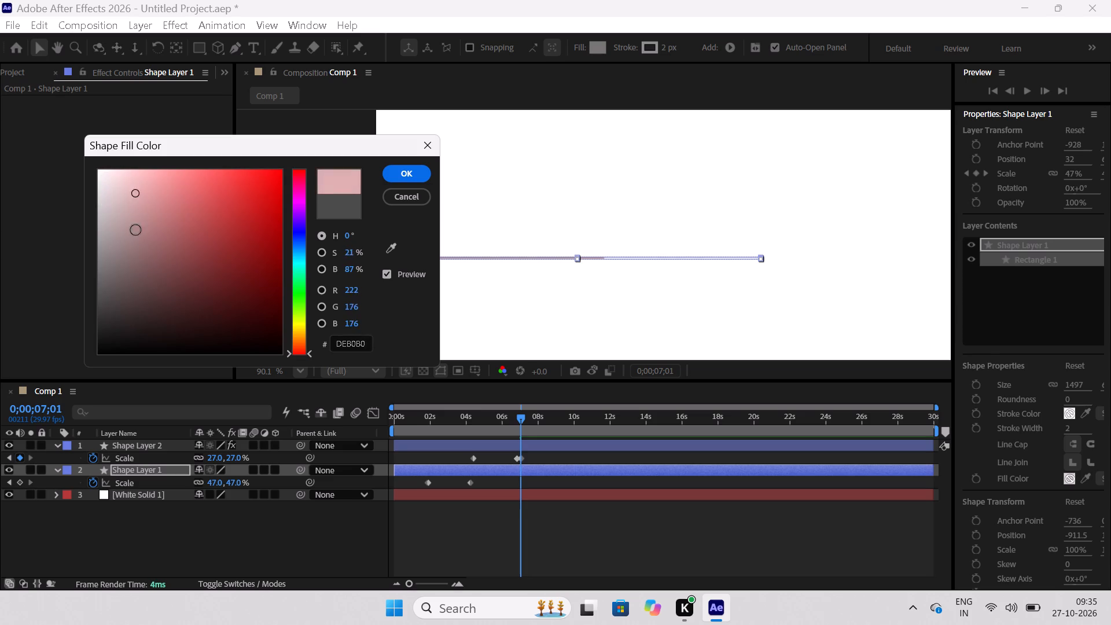
left_click_drag(136, 230, 98, 278)
left_click(413, 174)
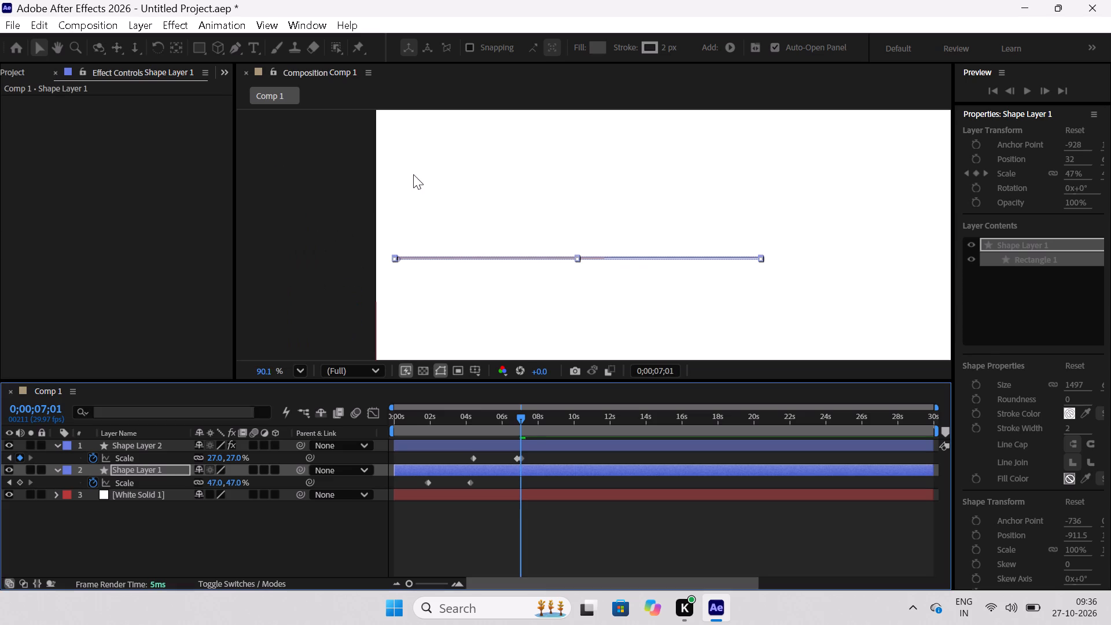
left_click(506, 308)
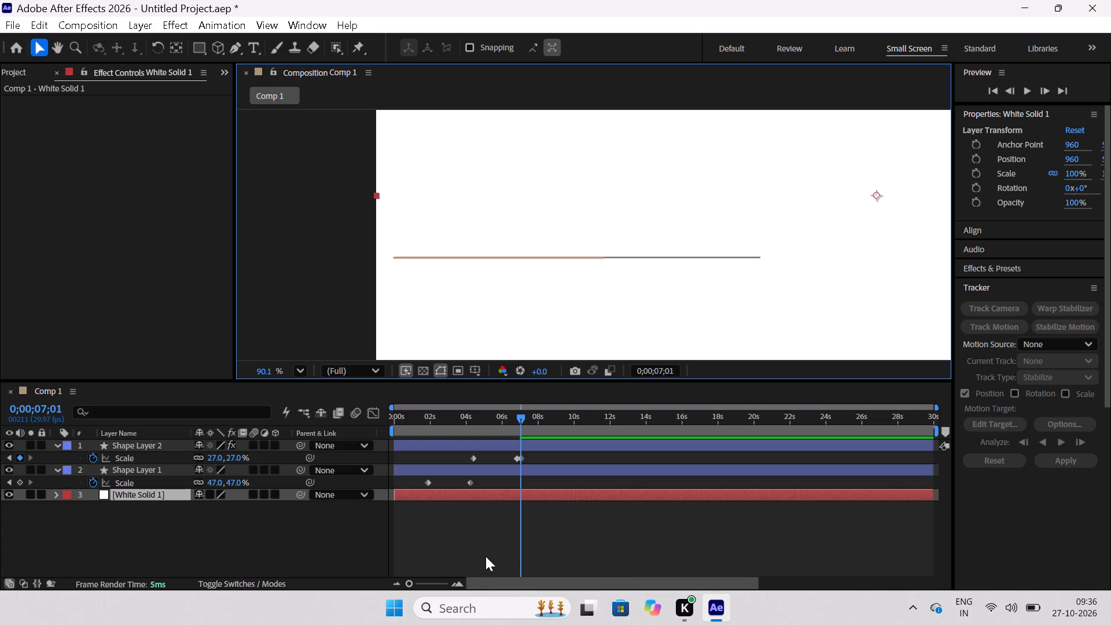
key("ctrl+z")
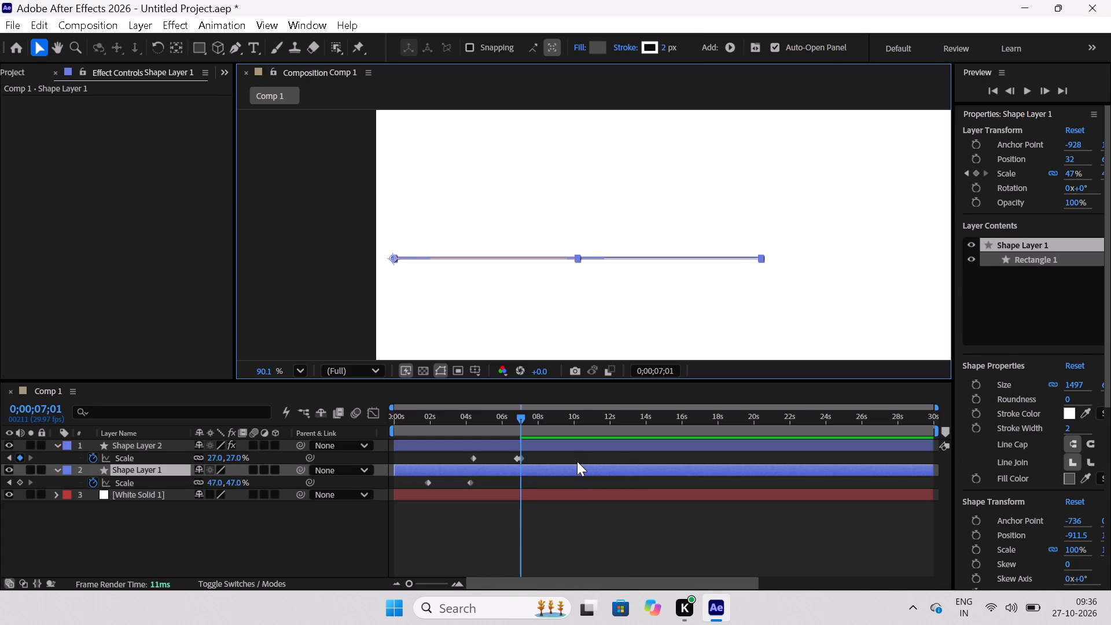
key("ctrl+shift+z")
Move Shape Layer 2's last two Scale keyframes earlier together, placing the final 27% keyframe at 0;00;06;18.
left_click(549, 454)
left_click_drag(543, 454, 518, 453)
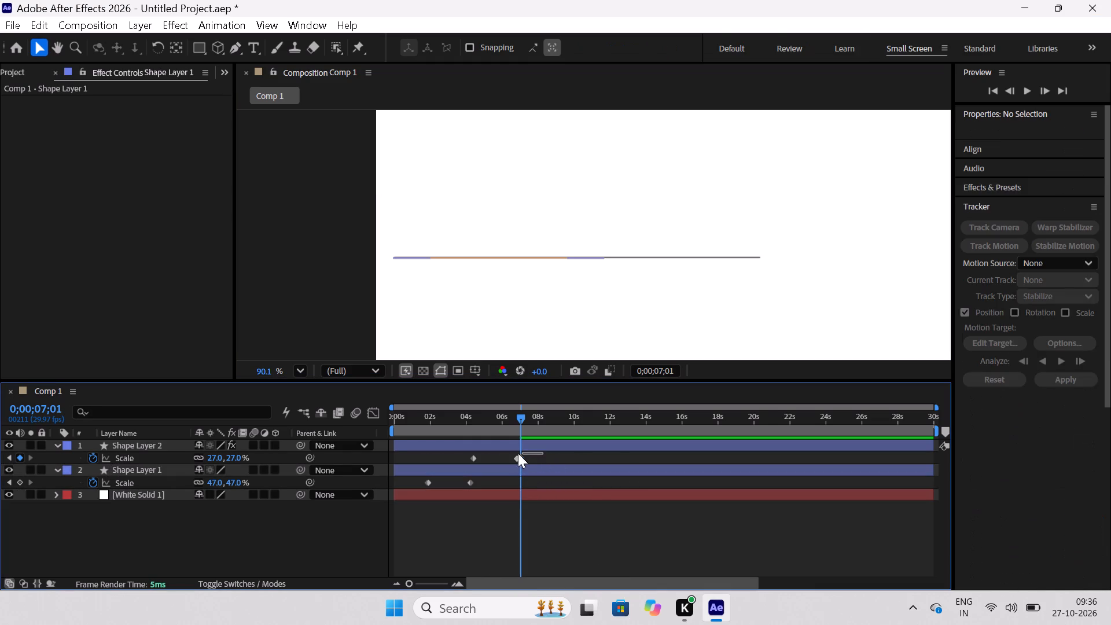
left_click_drag(518, 453, 502, 462)
left_click_drag(513, 457, 508, 459)
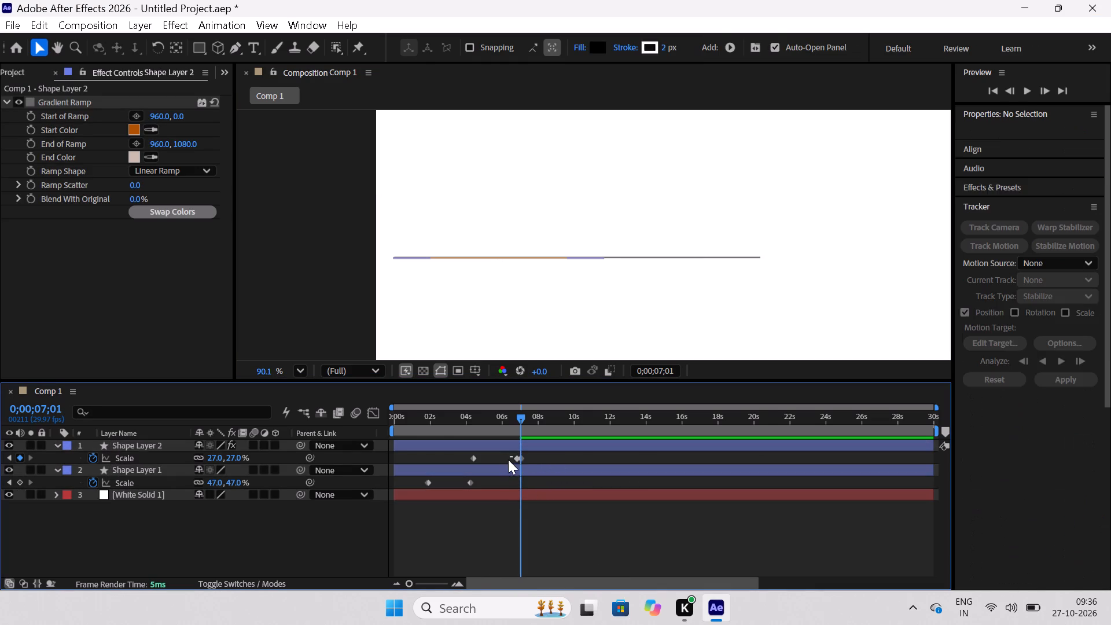
left_click_drag(508, 459, 506, 462)
key("equal")
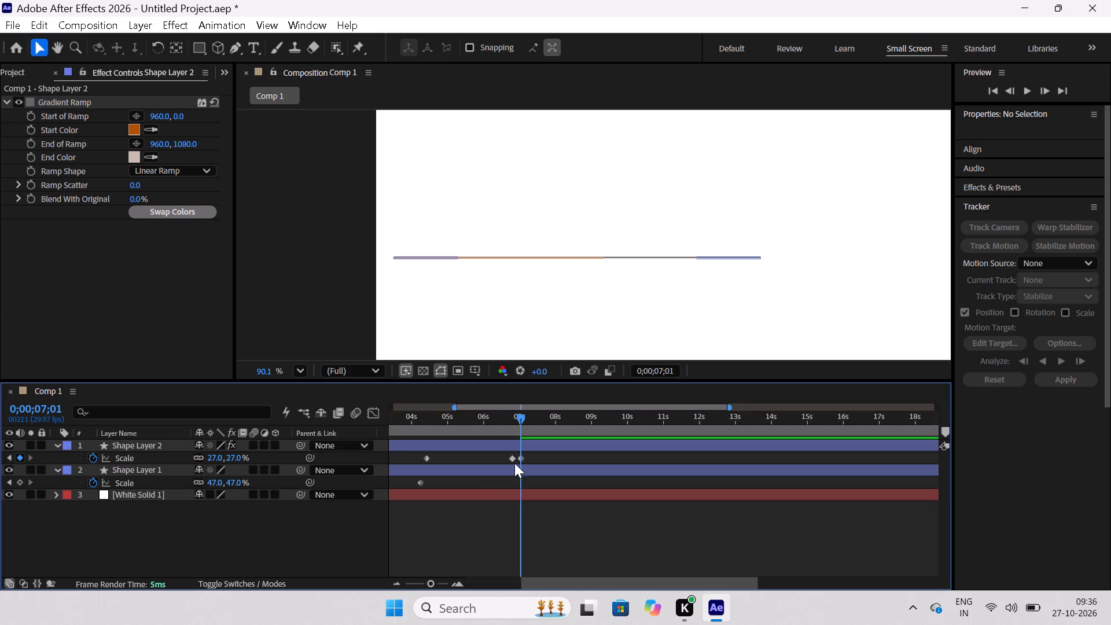
key("equal")
scroll(467, 464, "down", 2)
scroll(462, 464, "up", 6)
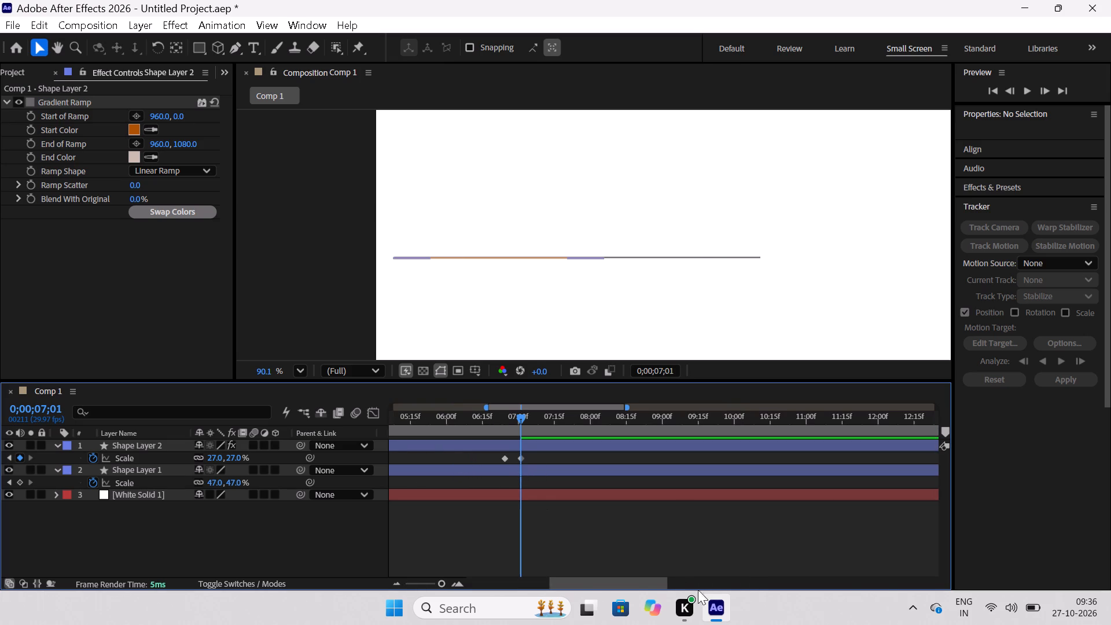
left_click_drag(635, 586, 595, 580)
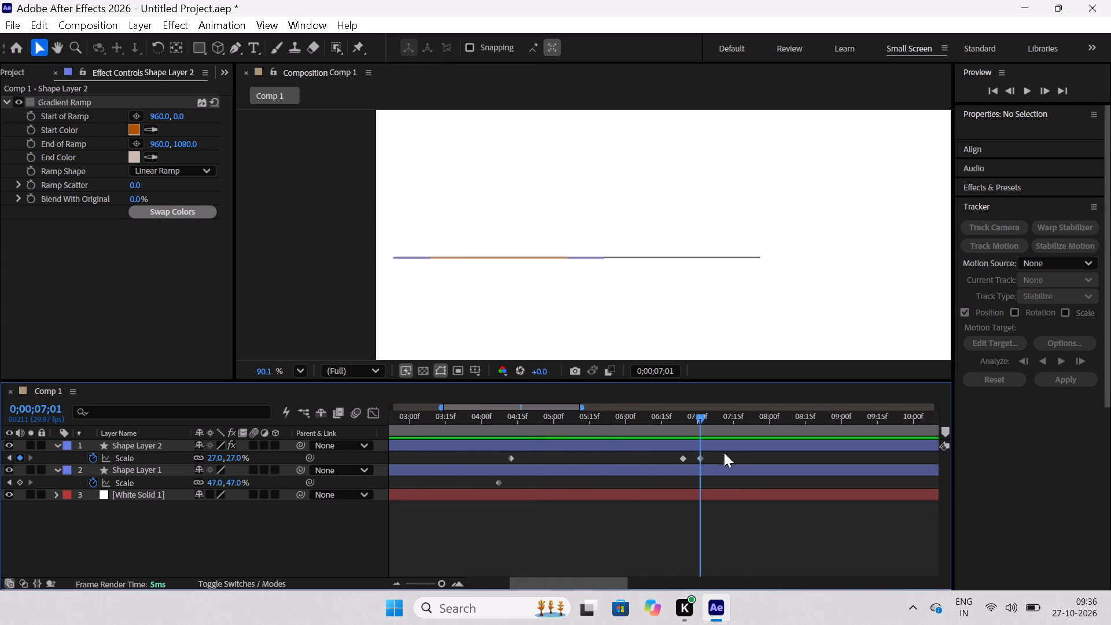
left_click_drag(723, 452, 667, 470)
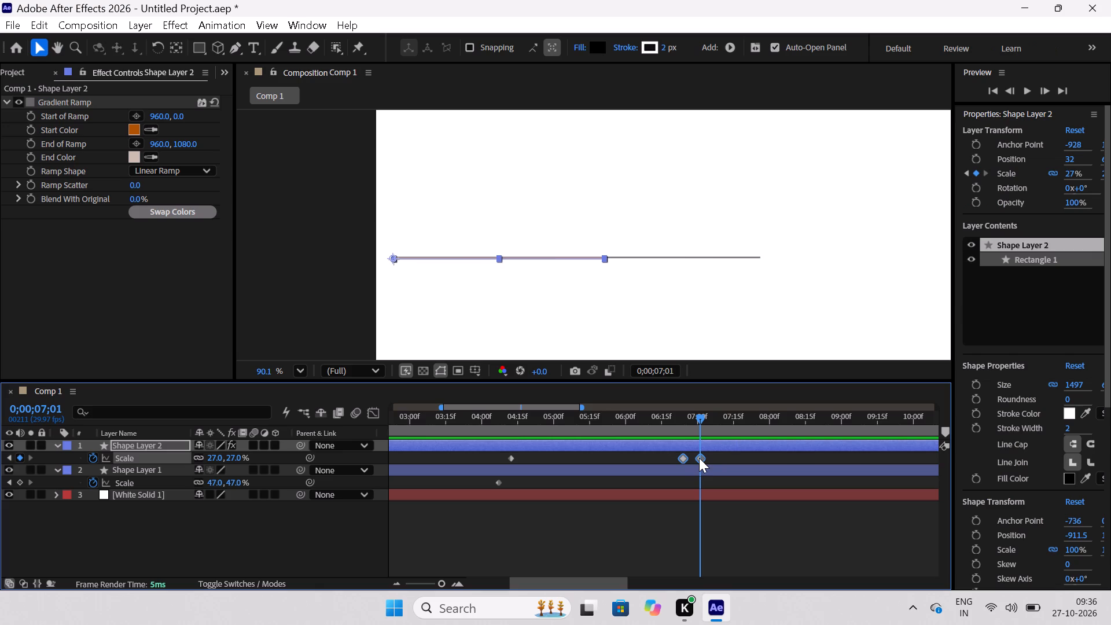
left_click_drag(699, 458, 696, 475)
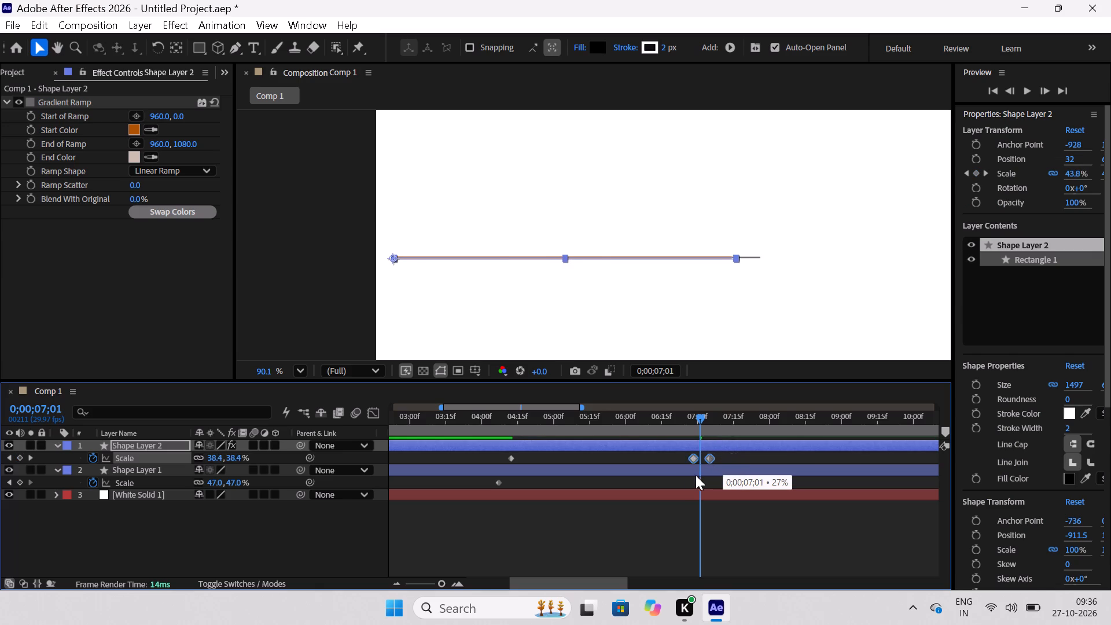
left_click_drag(696, 475, 667, 475)
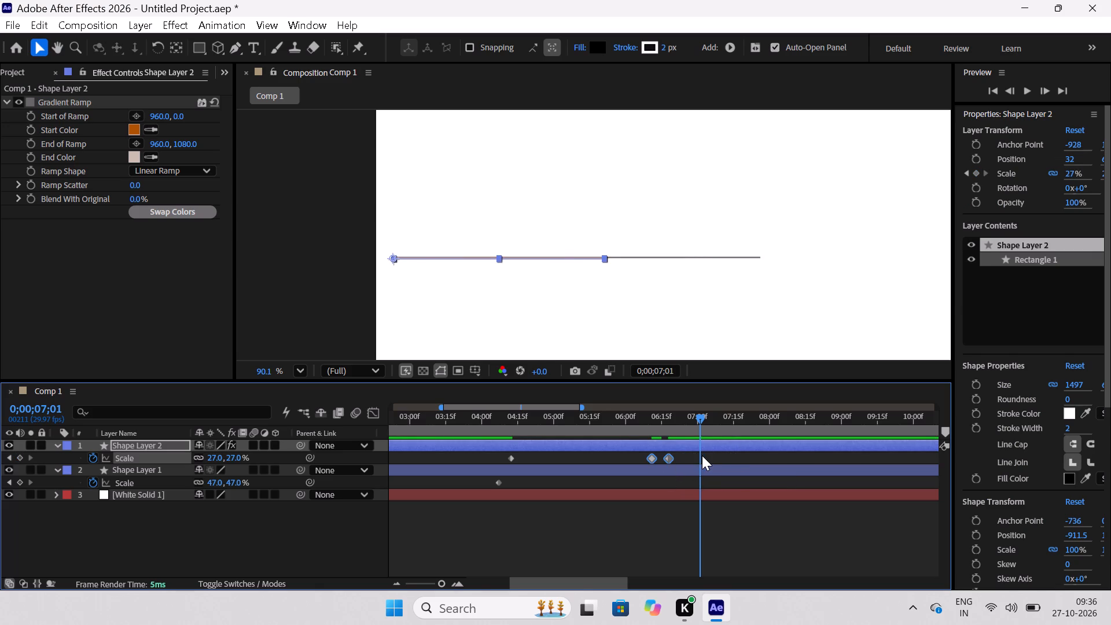
Move Shape Layer 2's final 27% Scale keyframe slightly closer to the keyframe before it, at about 0;00;06;16.
left_click(704, 455)
left_click_drag(685, 451, 667, 464)
left_click_drag(668, 461, 752, 465)
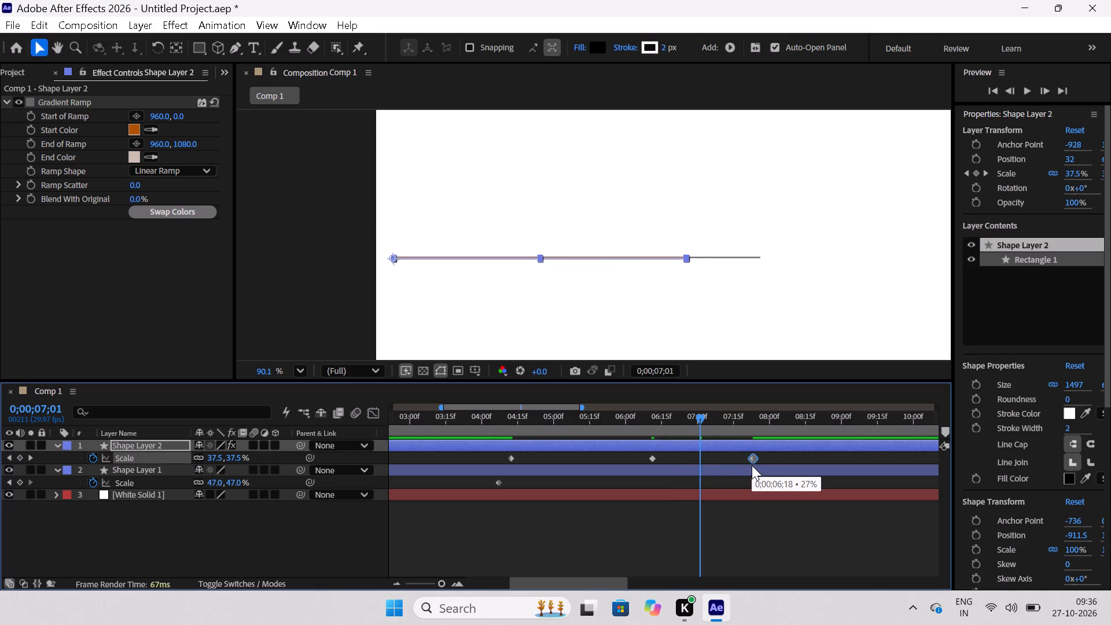
left_click_drag(752, 465, 661, 480)
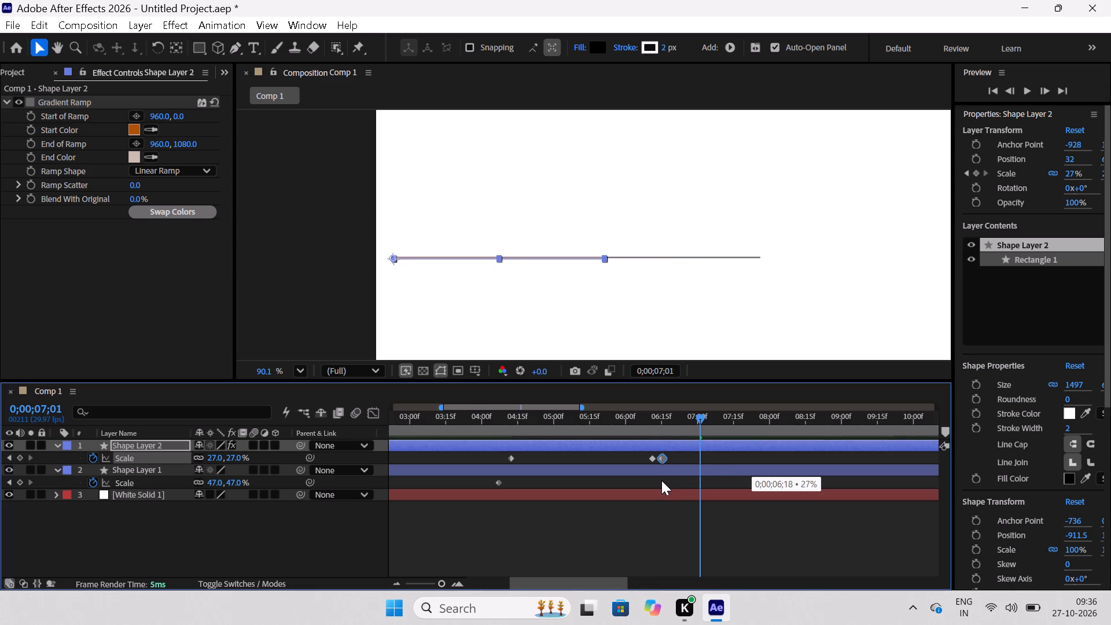
left_click_drag(661, 480, 664, 480)
Delete Shape Layer 2's middle Scale keyframe, just before the final 27% one.
left_click(654, 455)
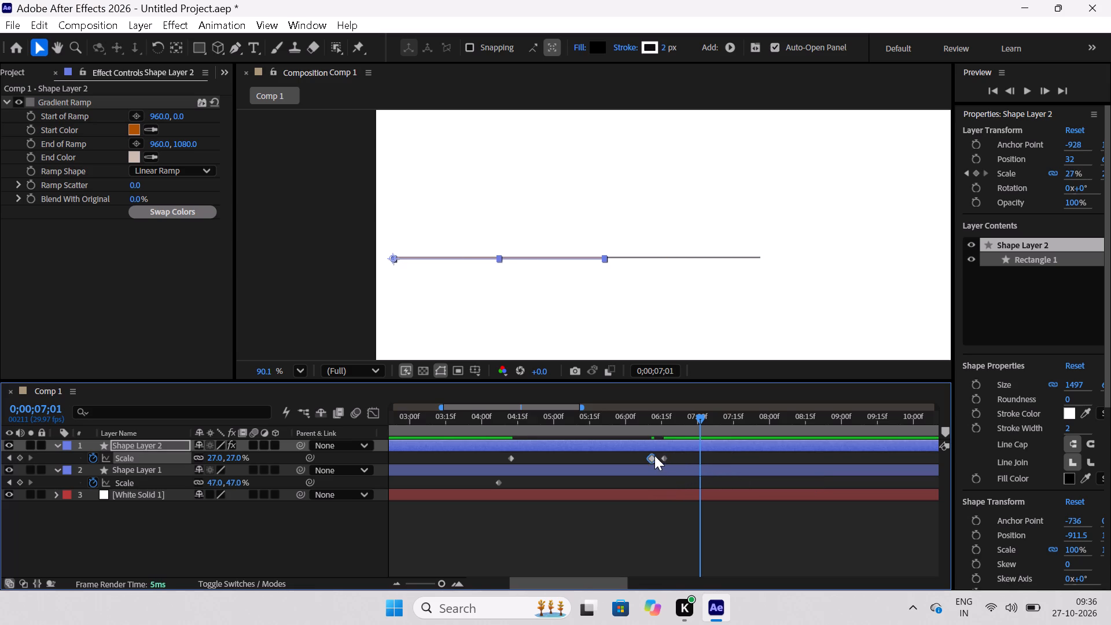
key("Delete")
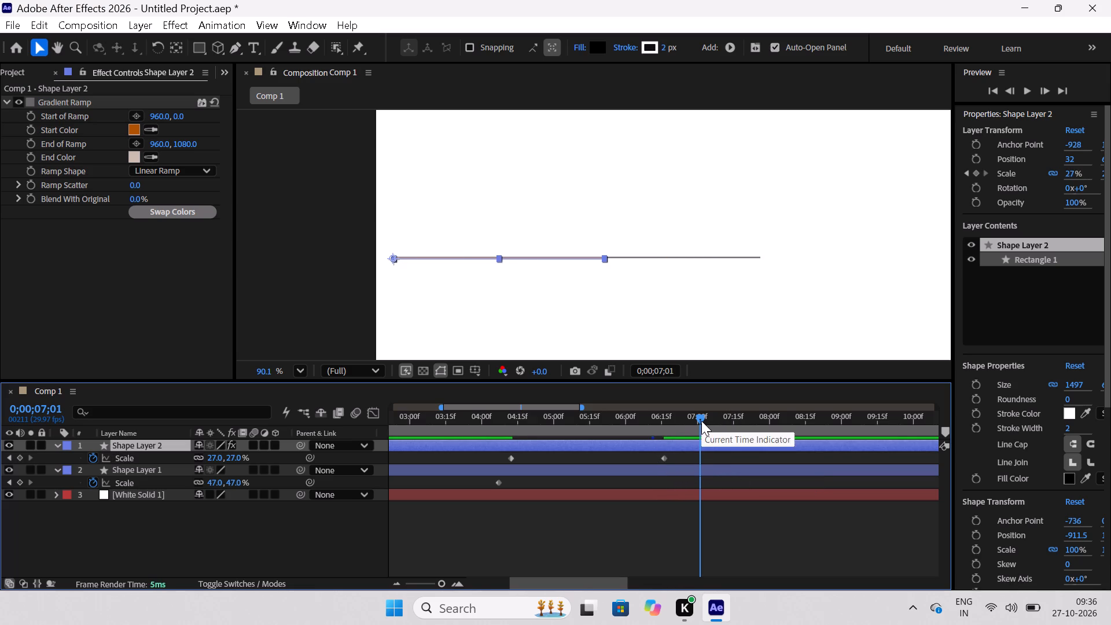
Shift both of Shape Layer 2's Scale keyframes earlier so the first aligns with Shape Layer 1's first Scale keyframe at 0;00;01;25.
left_click_drag(701, 421, 538, 468)
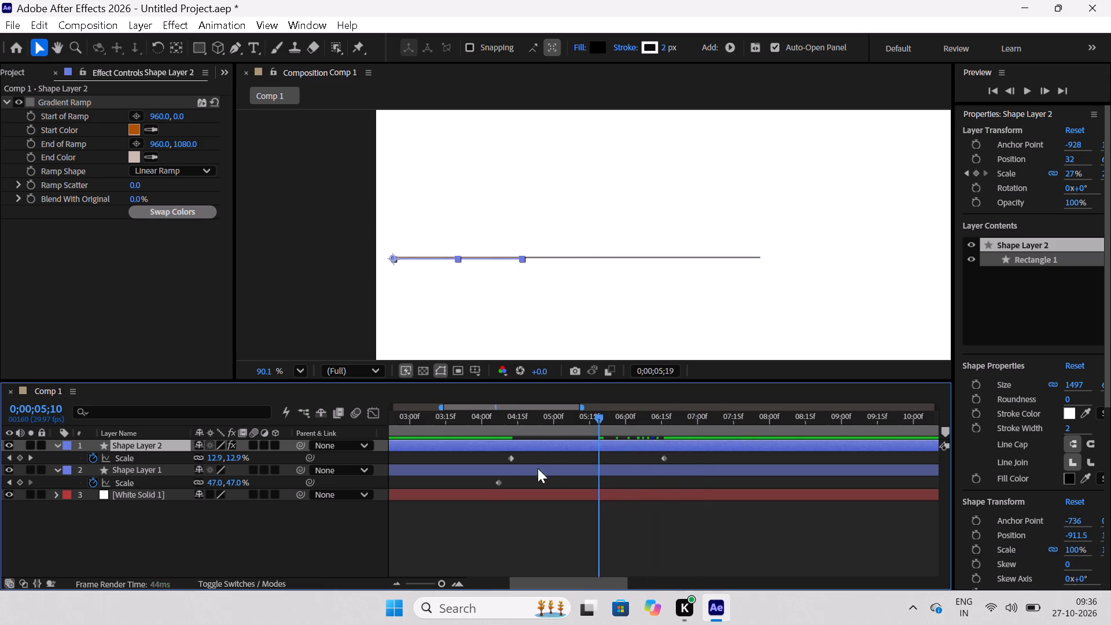
left_click_drag(538, 468, 466, 472)
type("---")
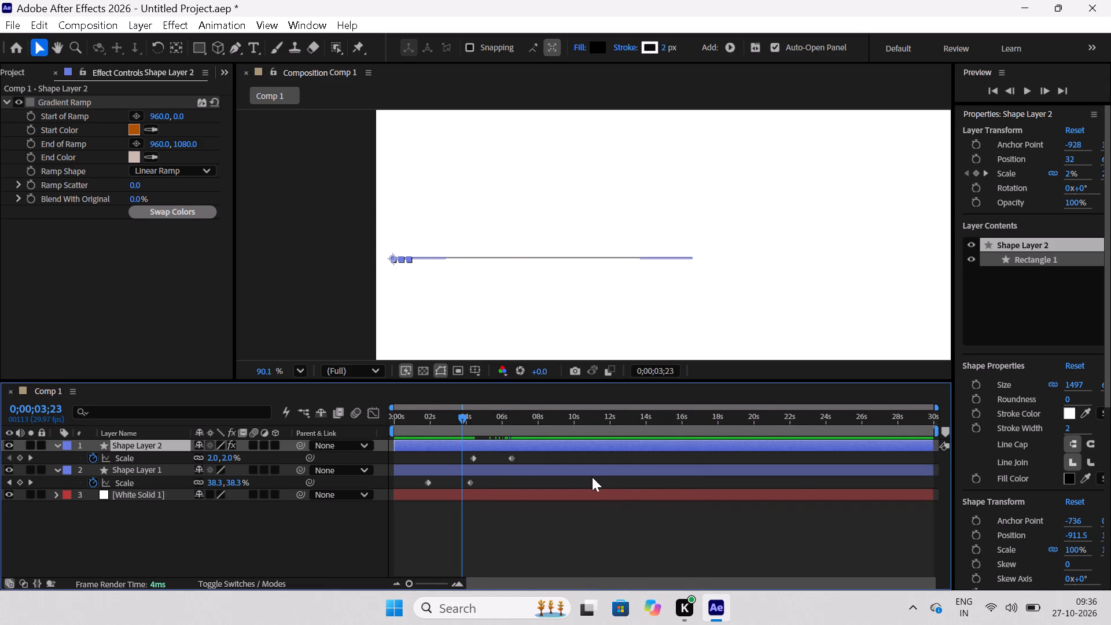
left_click(7, 480)
left_click_drag(529, 457, 514, 451)
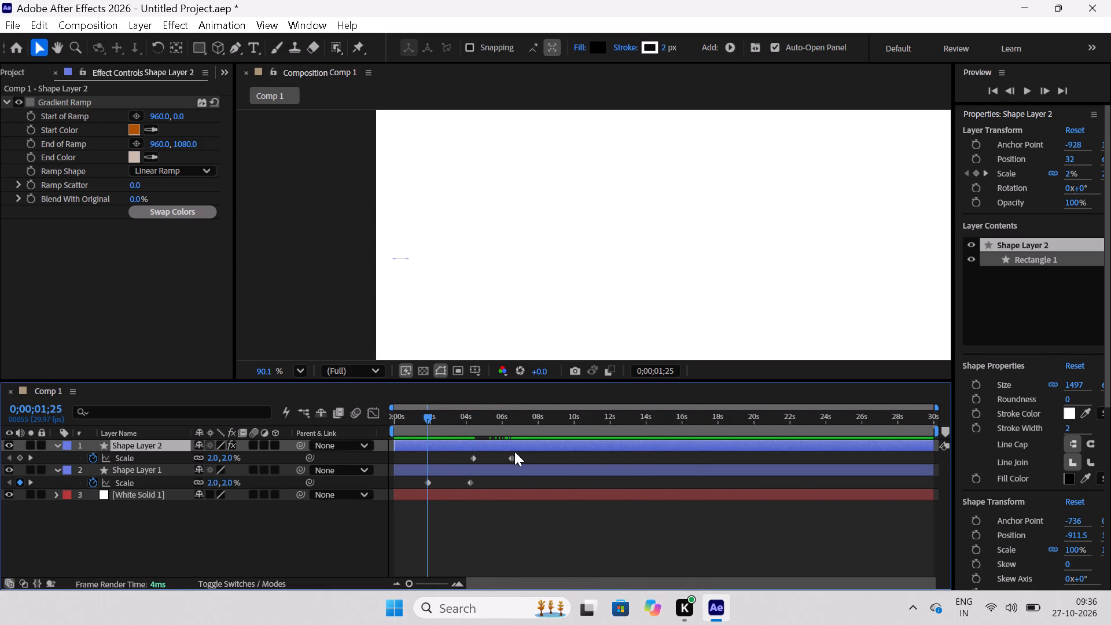
left_click_drag(514, 451, 440, 464)
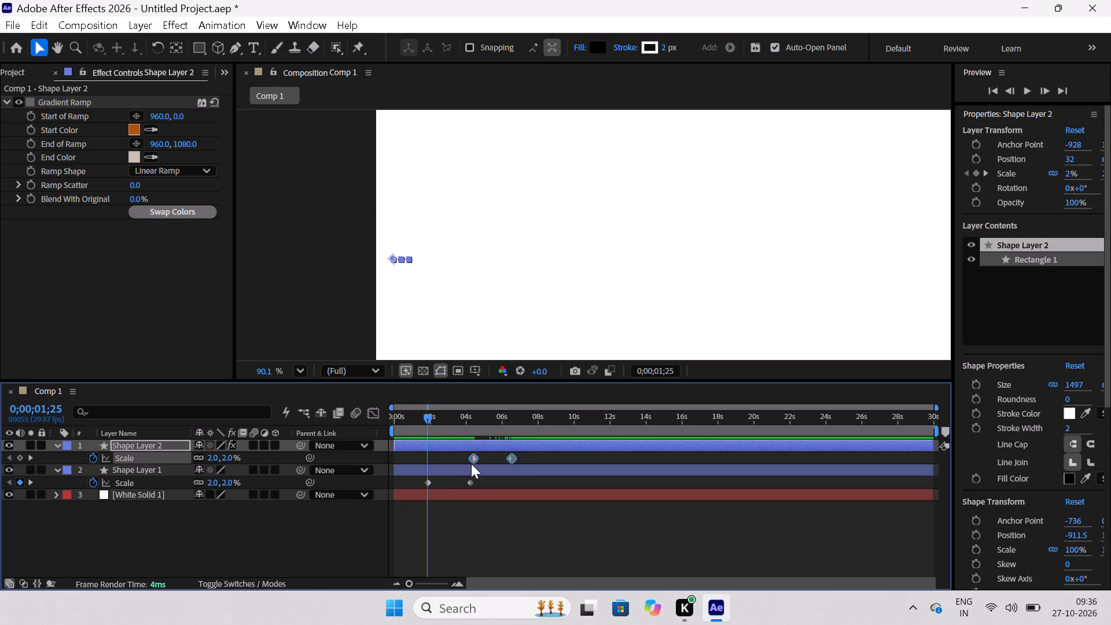
left_click_drag(473, 459, 428, 478)
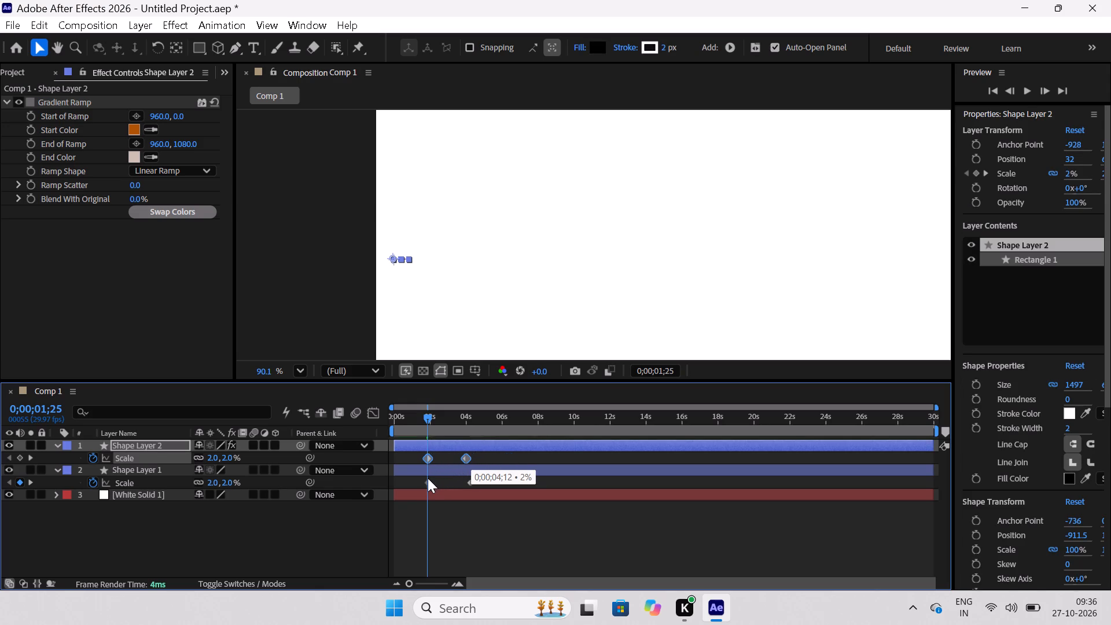
left_click_drag(428, 478, 431, 479)
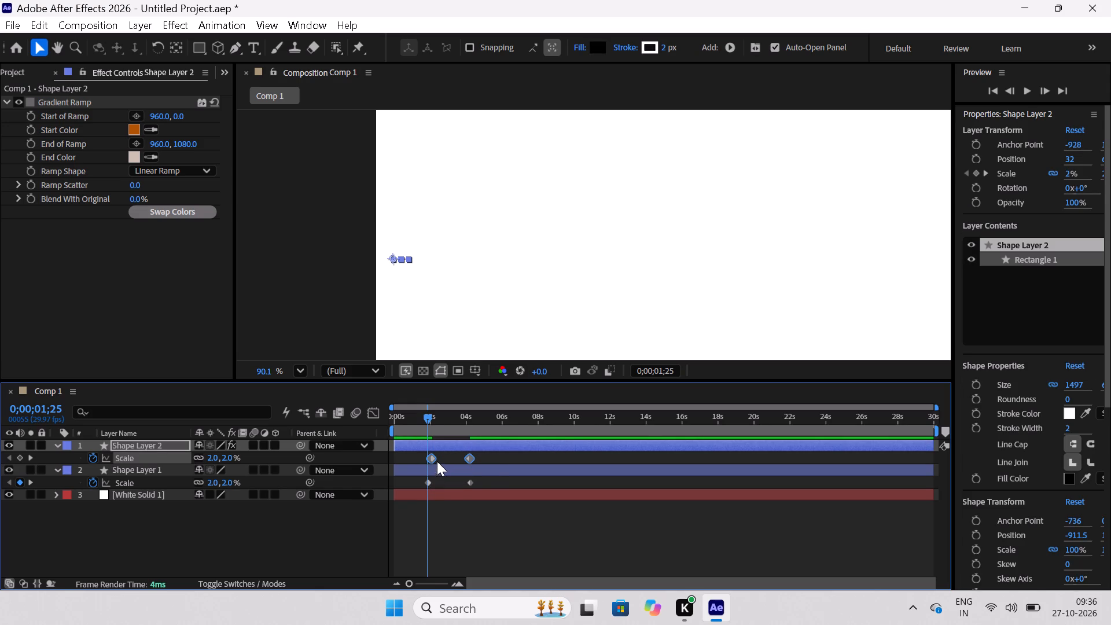
left_click(470, 455)
Apply Easy Ease to the Scale keyframes of Shape Layer 2 and of Shape Layer 1.
key("F9")
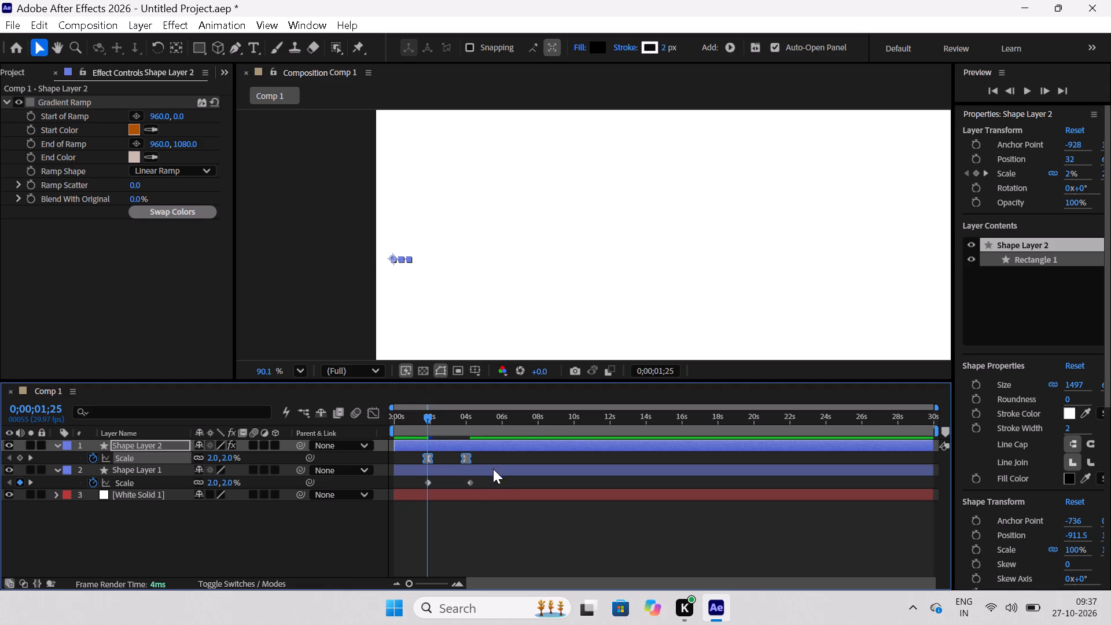
left_click_drag(490, 481, 418, 491)
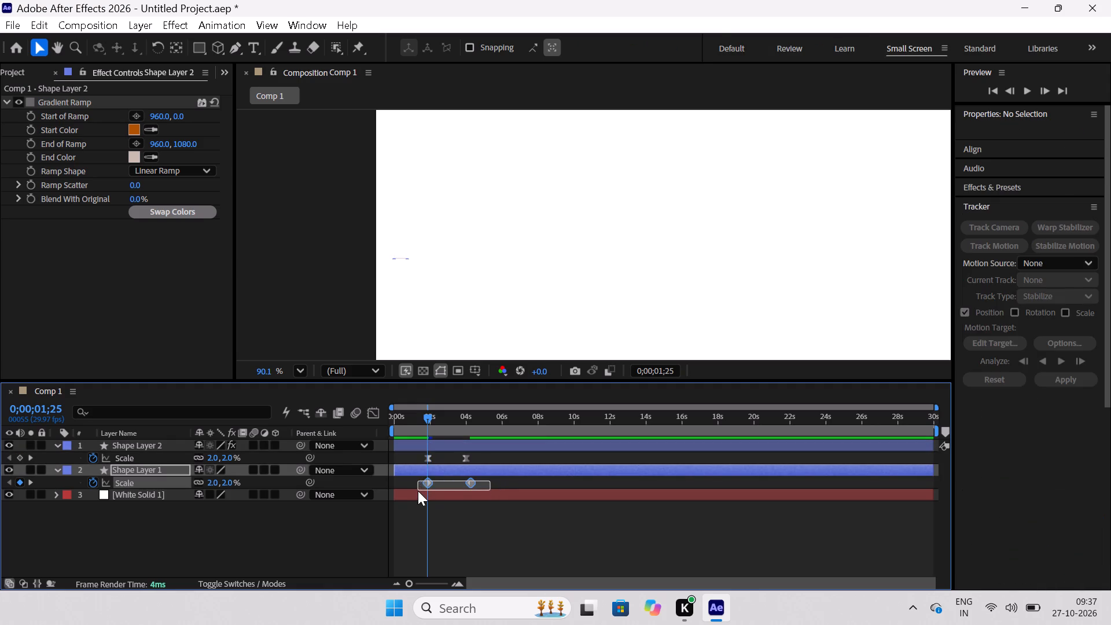
left_click_drag(418, 491, 414, 491)
key("F9")
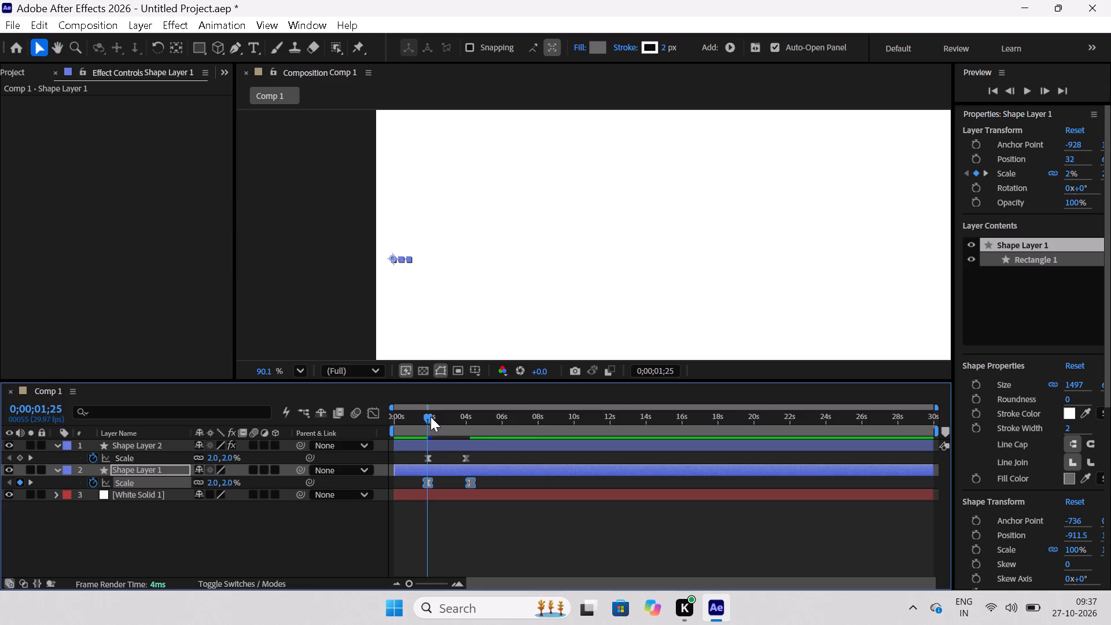
Preview the animation from the start of the composition to check both lines growing.
left_click_drag(422, 418, 358, 446)
key("space")
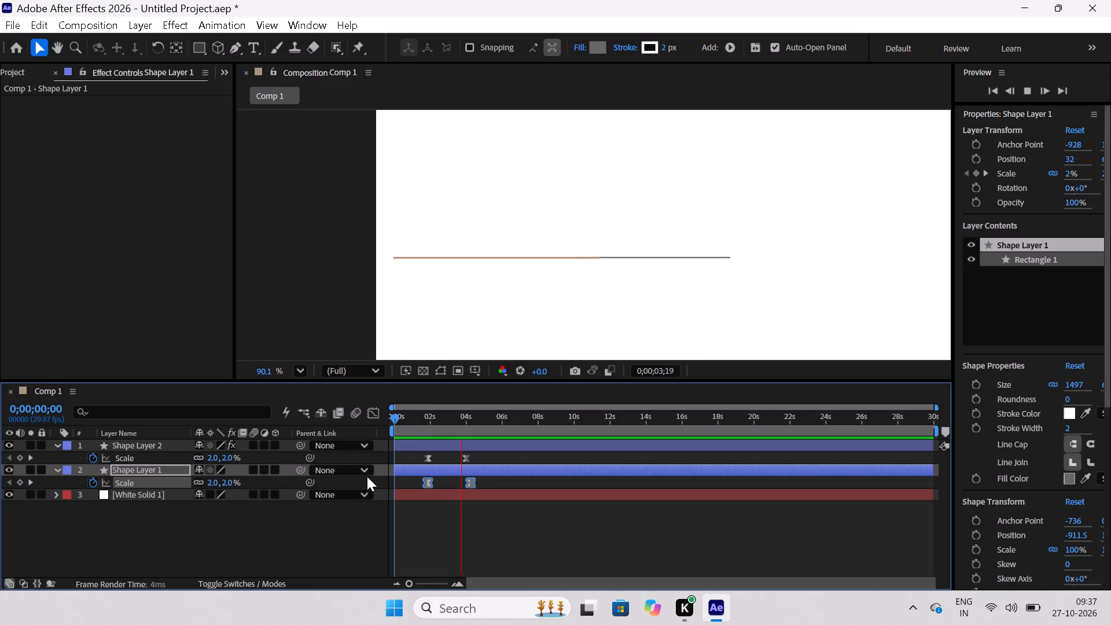
key("space")
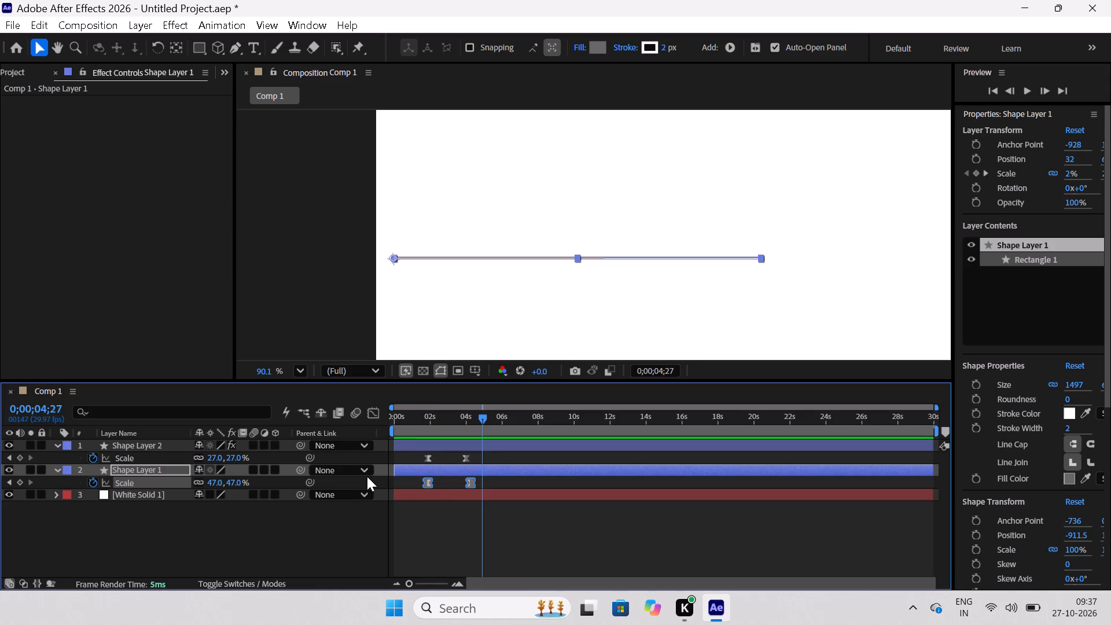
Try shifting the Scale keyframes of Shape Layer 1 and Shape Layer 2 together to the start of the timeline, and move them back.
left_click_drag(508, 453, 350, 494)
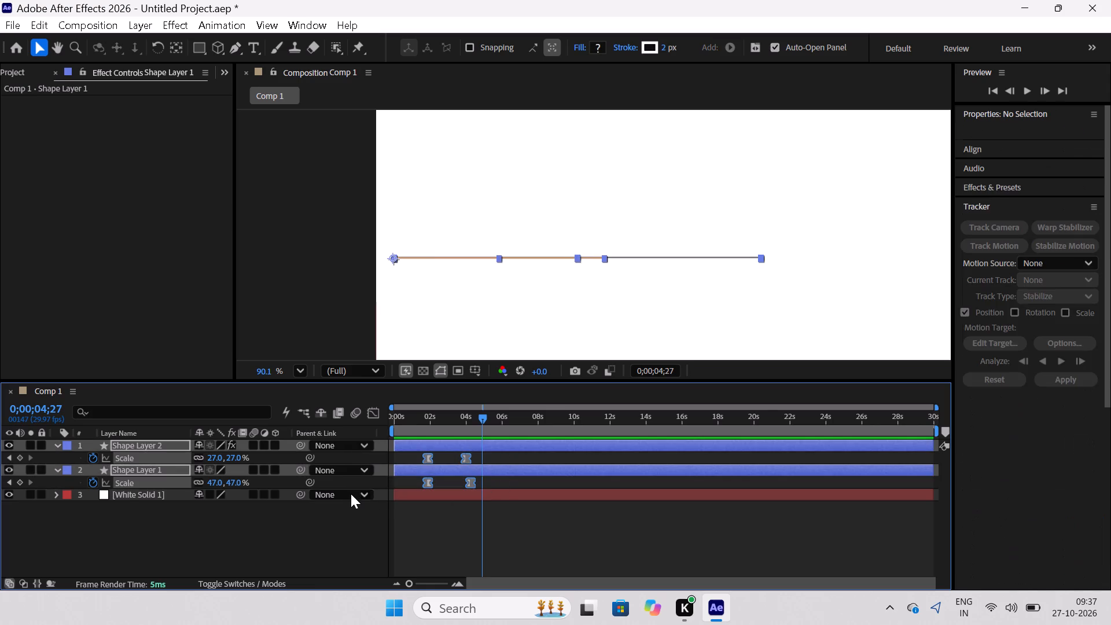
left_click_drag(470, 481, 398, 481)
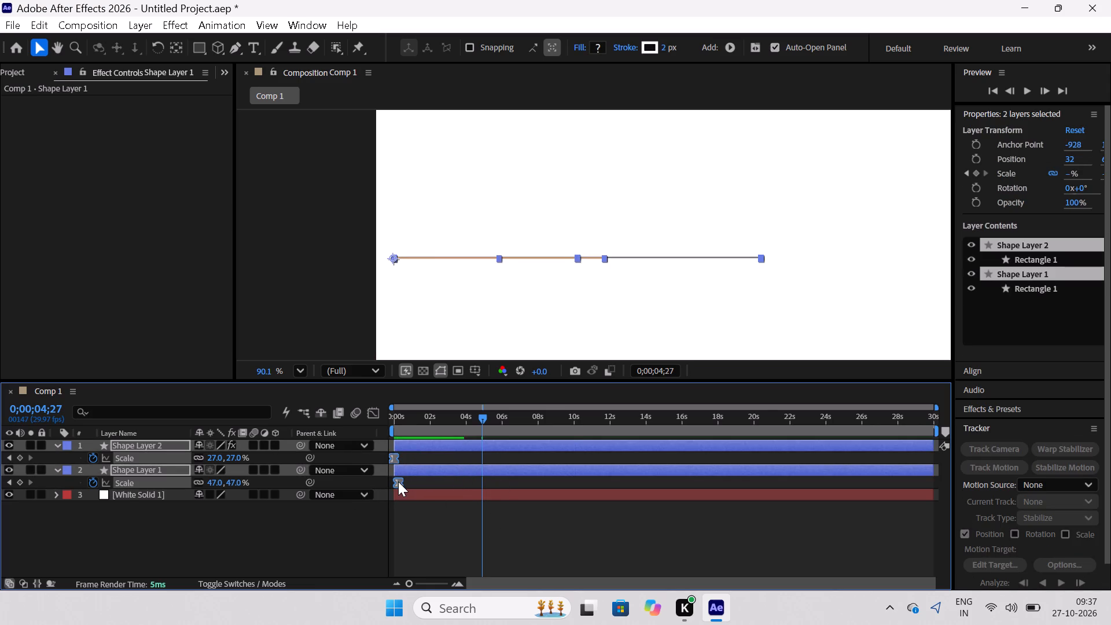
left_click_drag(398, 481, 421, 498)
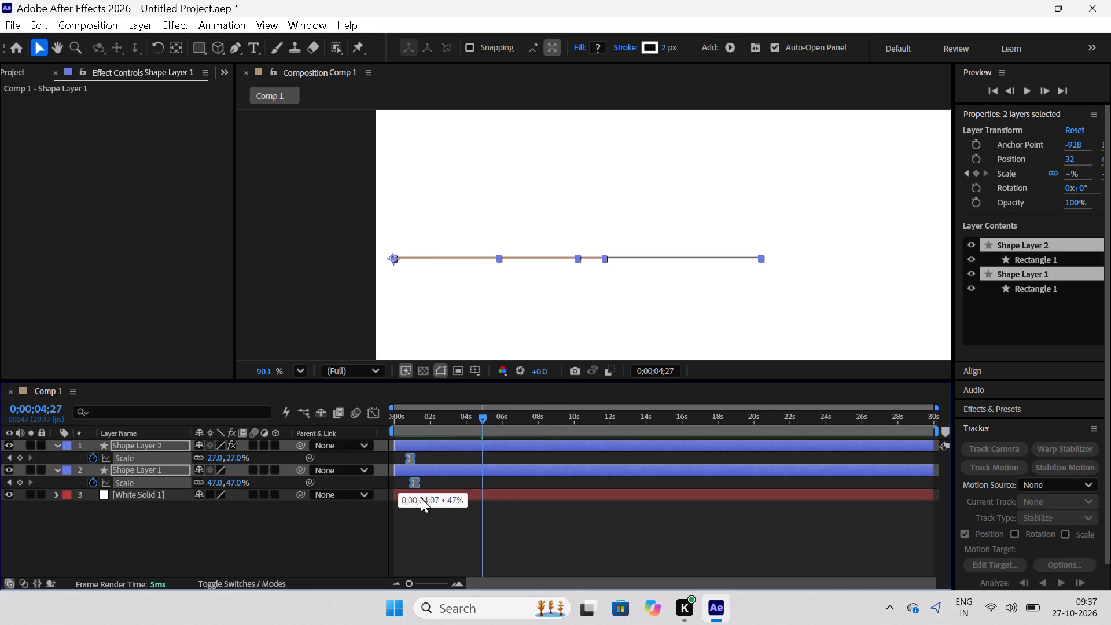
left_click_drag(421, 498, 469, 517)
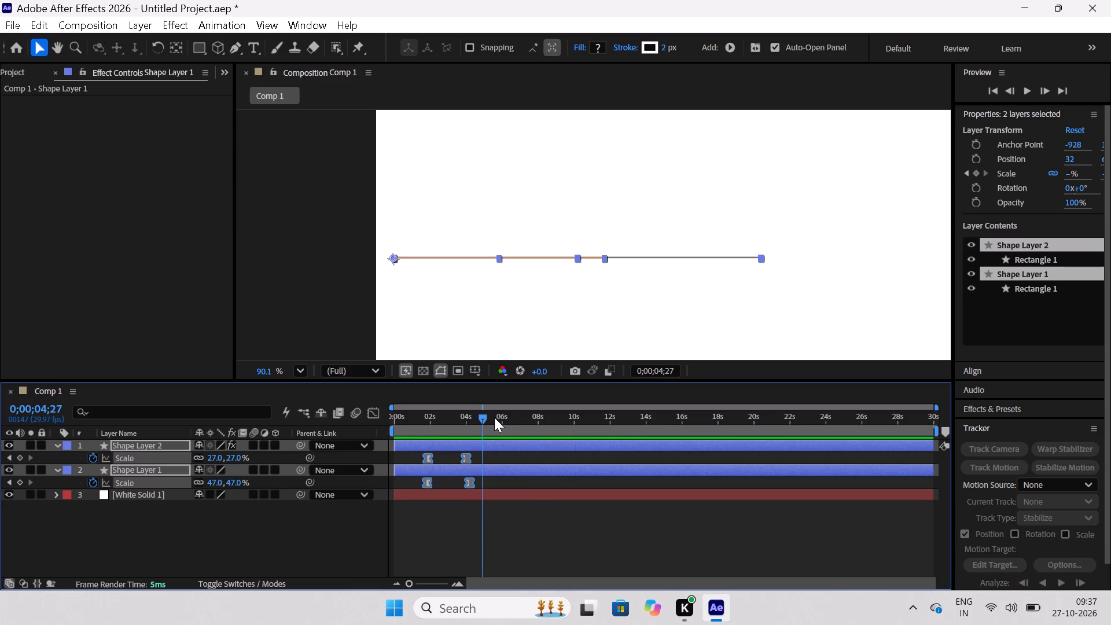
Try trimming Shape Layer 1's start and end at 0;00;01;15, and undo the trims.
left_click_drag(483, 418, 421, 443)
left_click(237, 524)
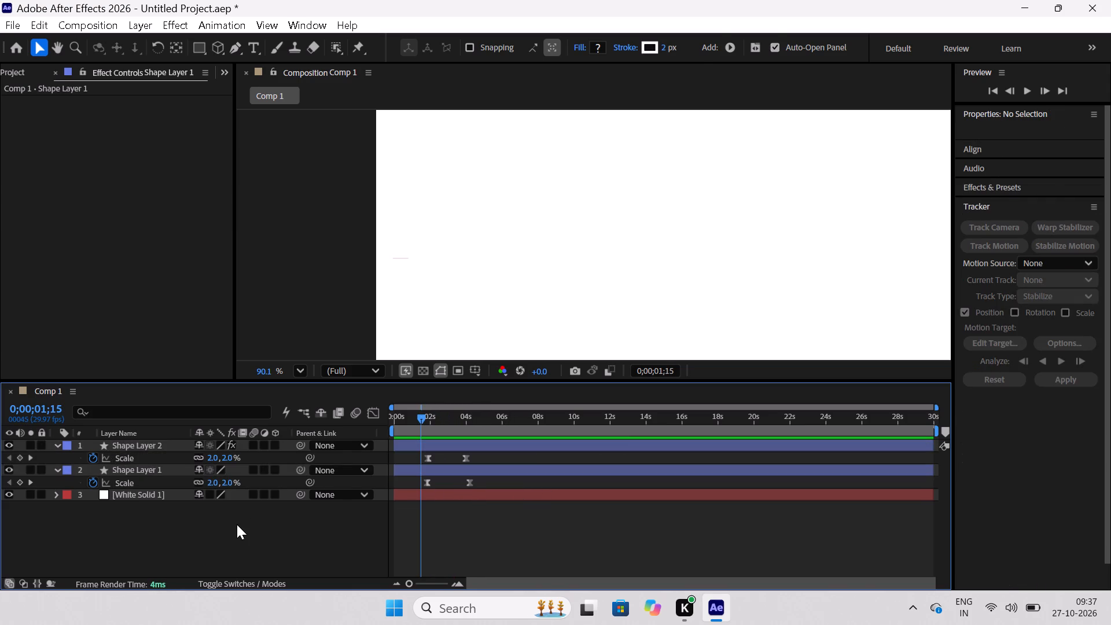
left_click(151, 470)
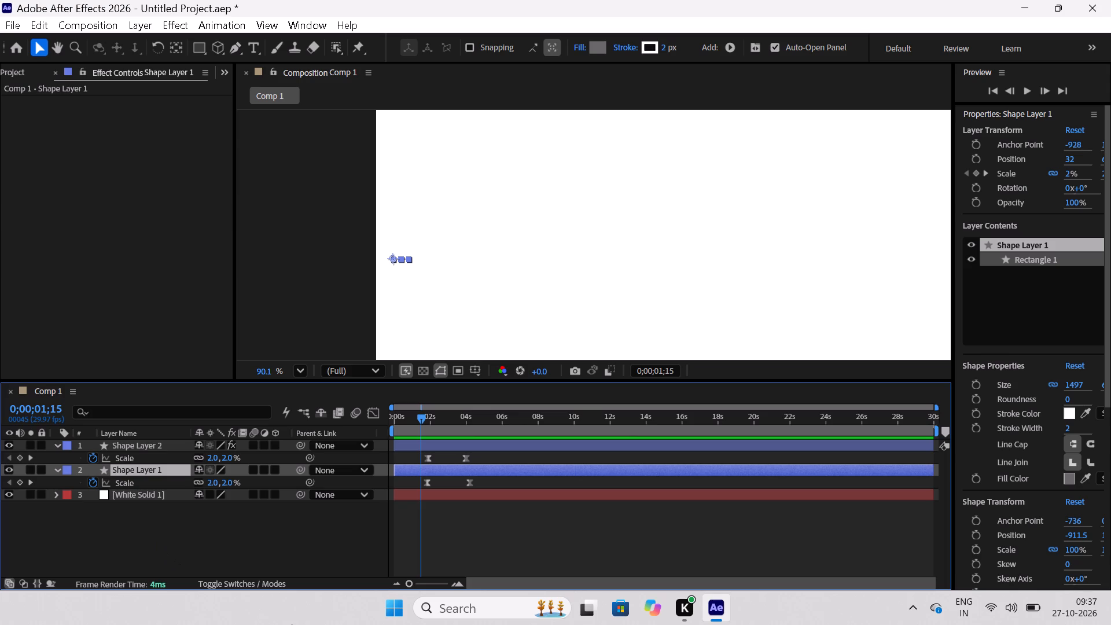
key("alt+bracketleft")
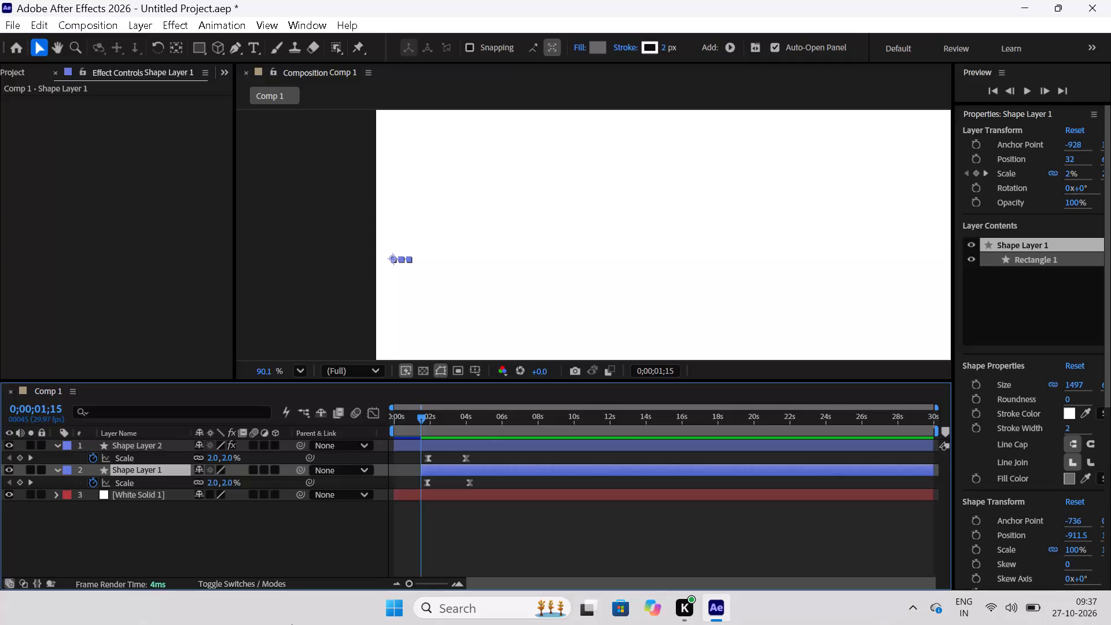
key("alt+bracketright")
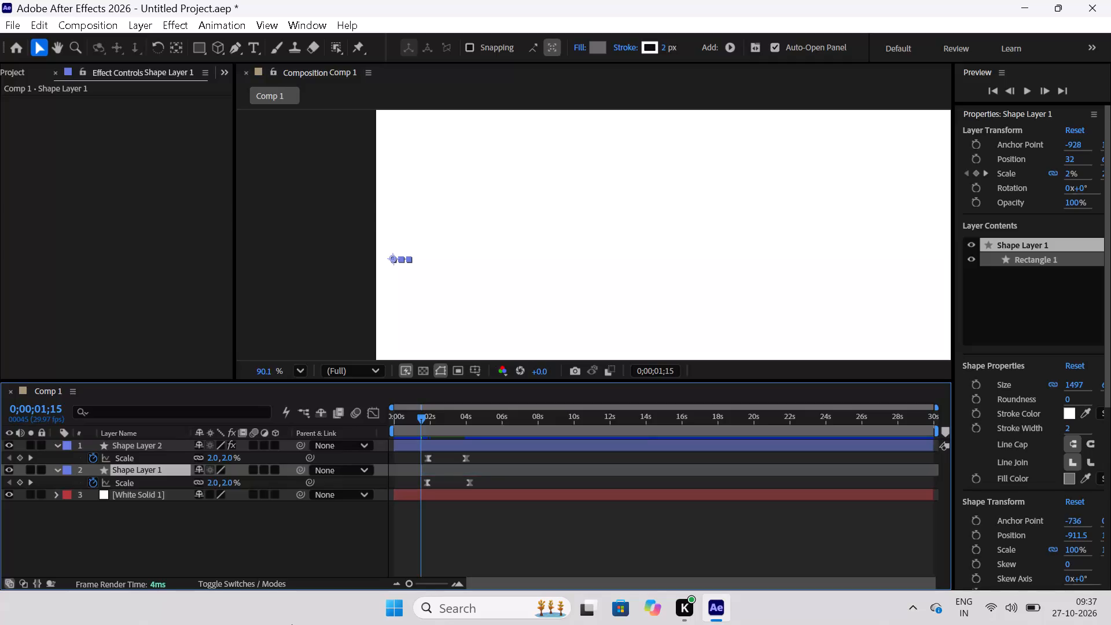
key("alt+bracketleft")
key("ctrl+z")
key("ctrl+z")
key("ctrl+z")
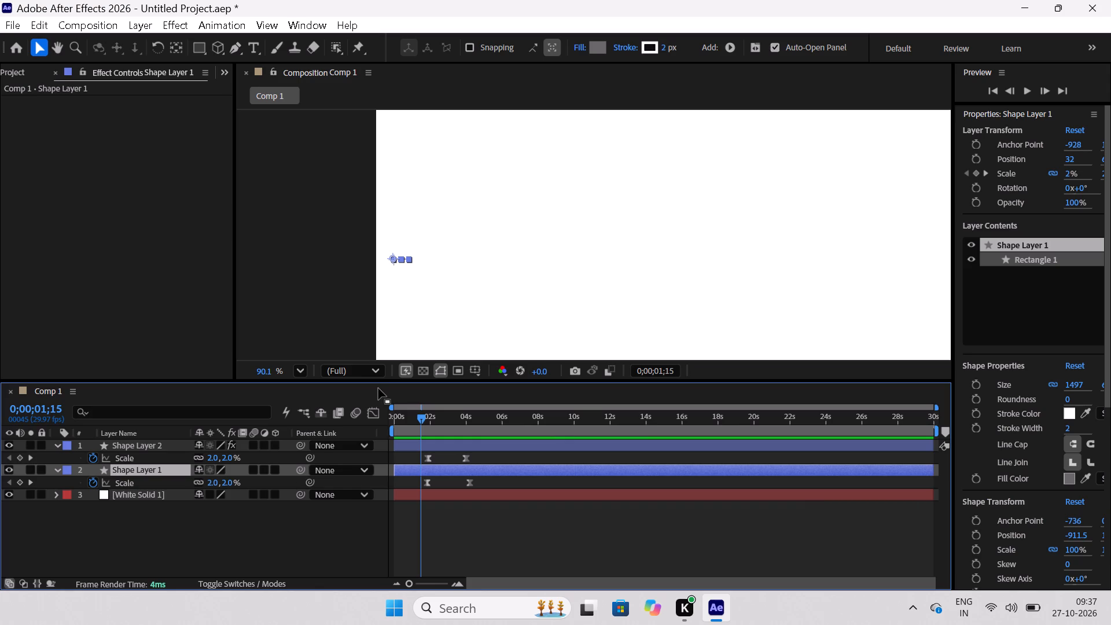
At 0;00;04;09, add a text layer reading "OUR GOAL" above the start of the lines.
left_click_drag(428, 416, 472, 444)
left_click(197, 395)
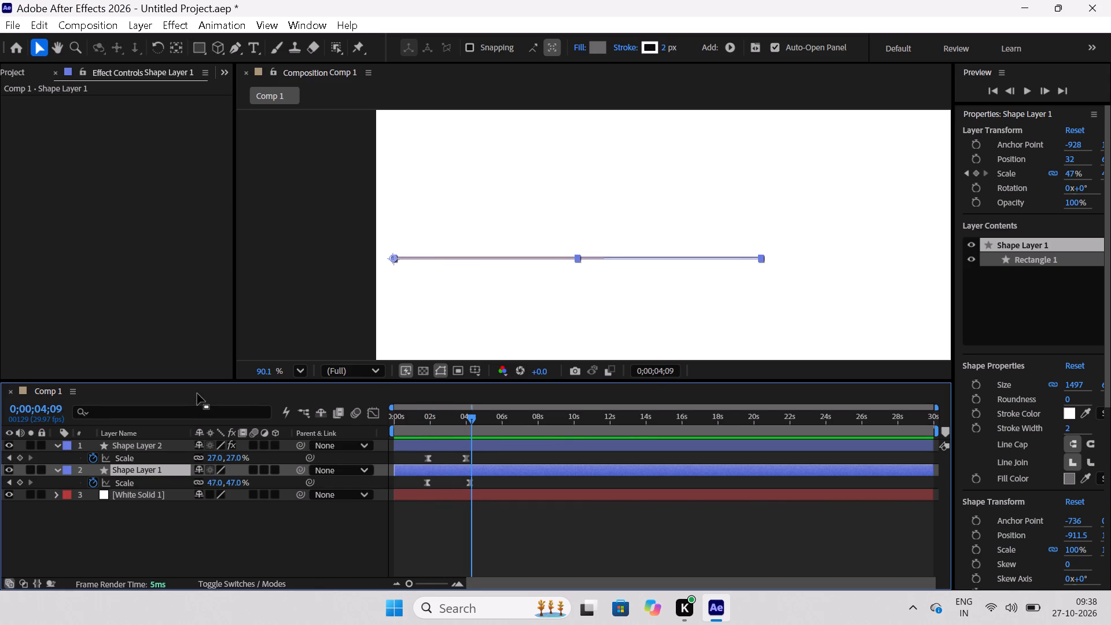
left_click(255, 49)
left_click(429, 174)
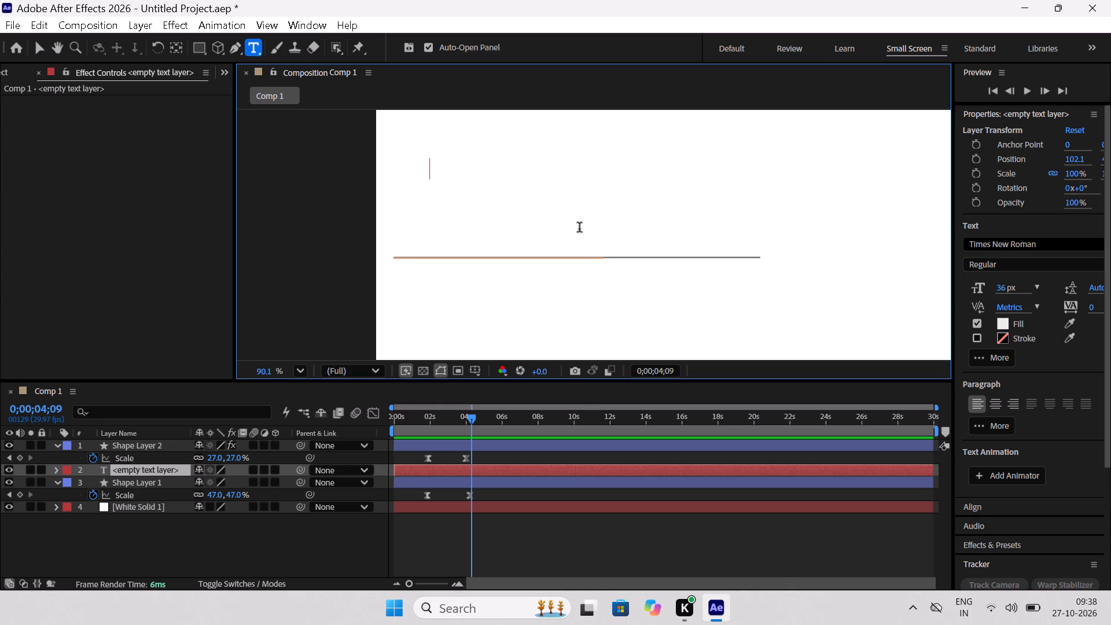
type("OUR")
key("space")
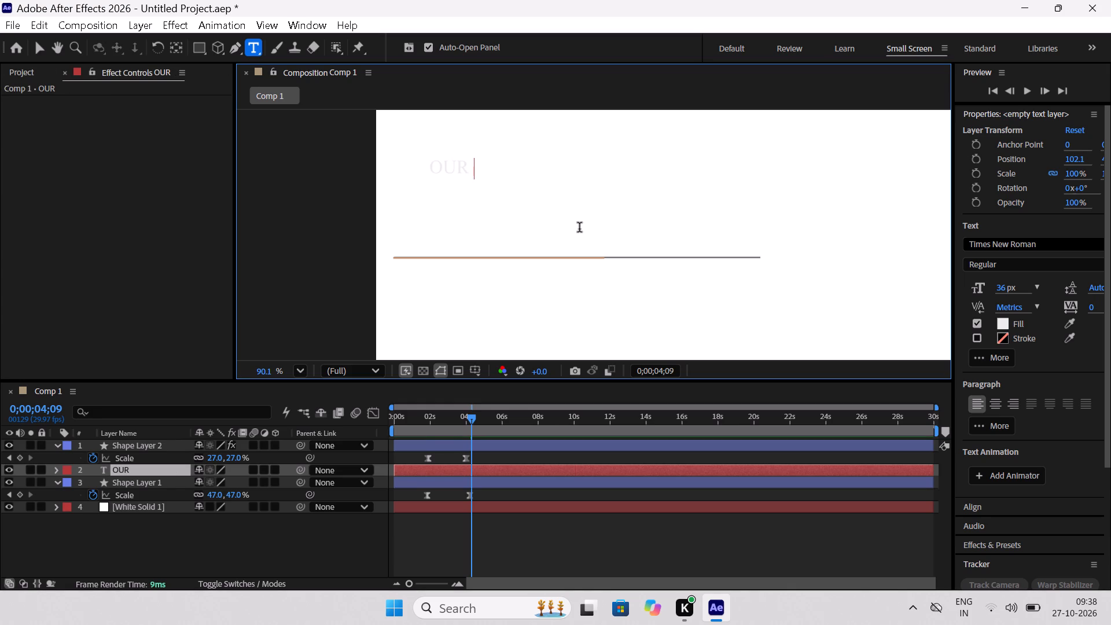
key("shift+g")
type("OAL")
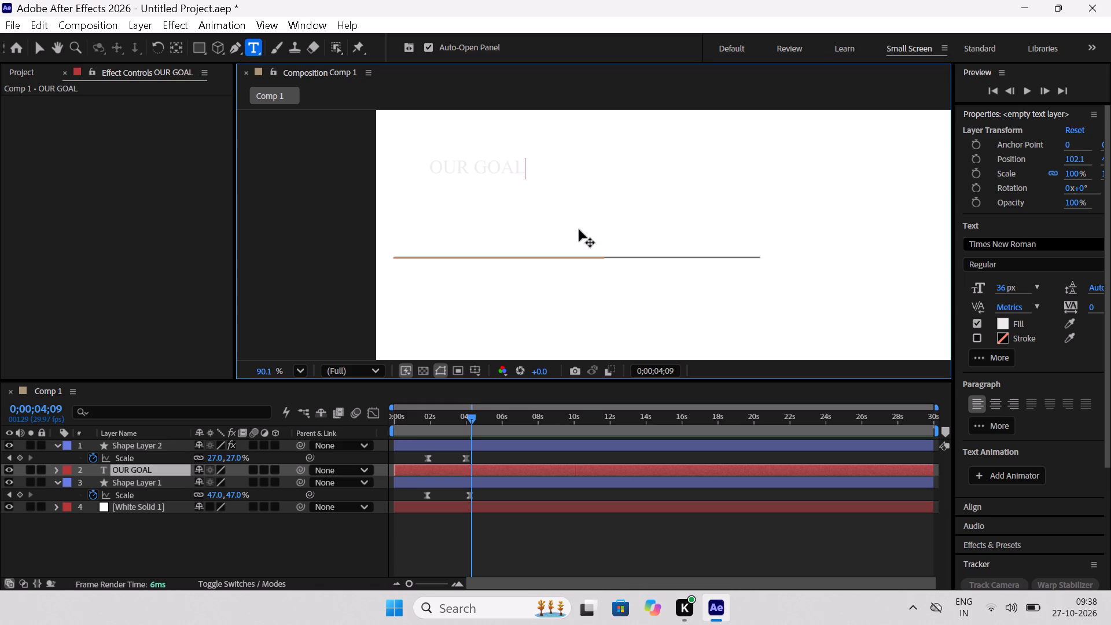
Set the whole OUR GOAL text's fill to black (#000000) and its font size to 65 px.
key("ctrl+a")
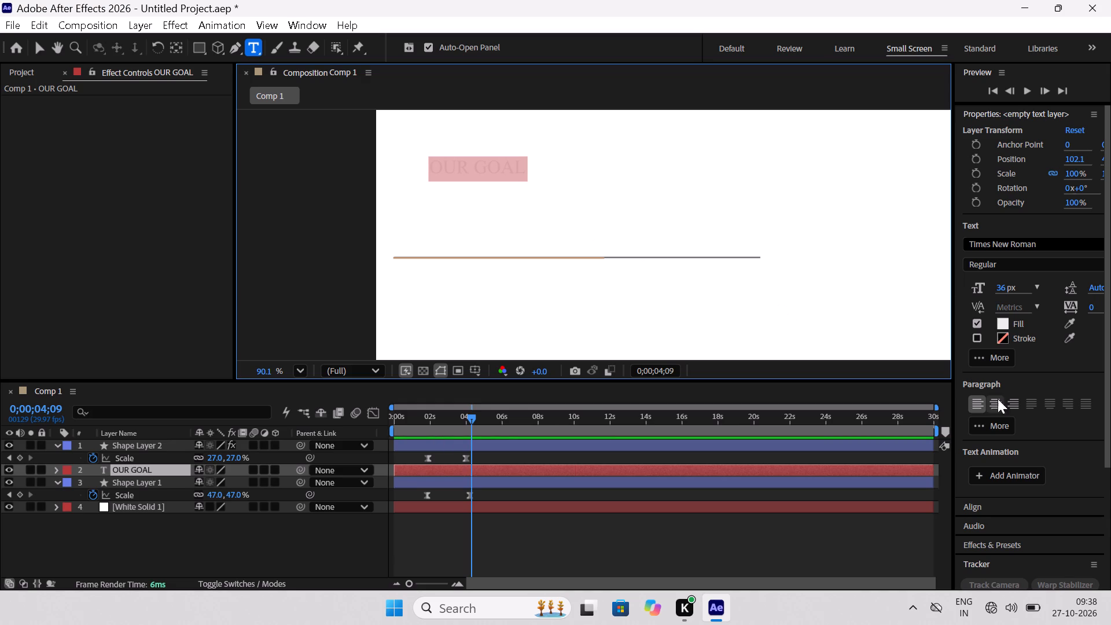
left_click(1000, 318)
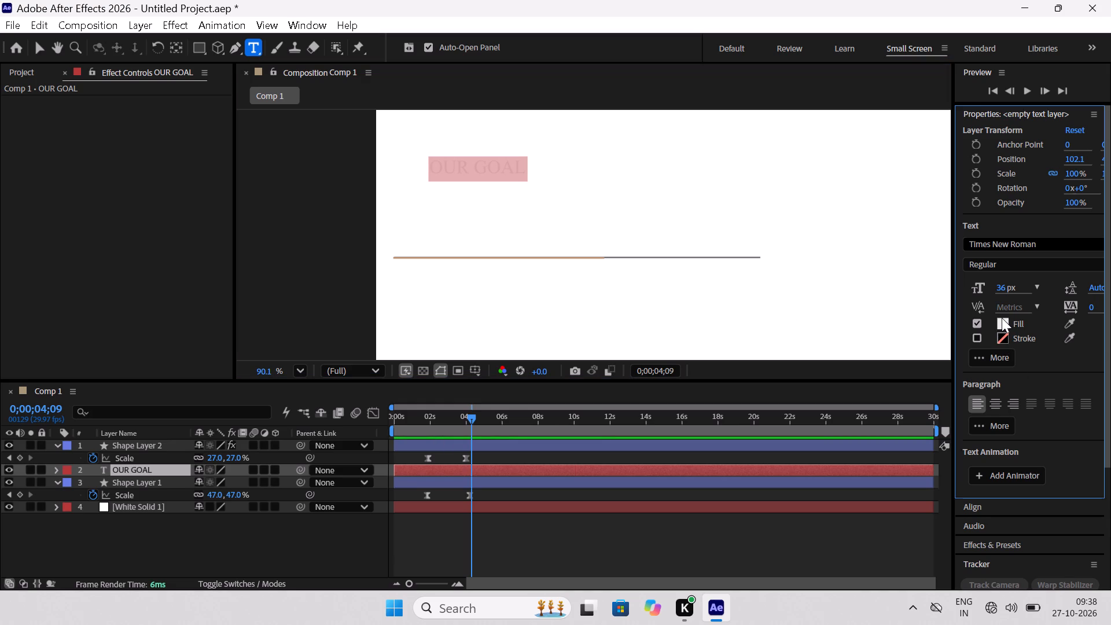
left_click(1009, 323)
left_click(1003, 323)
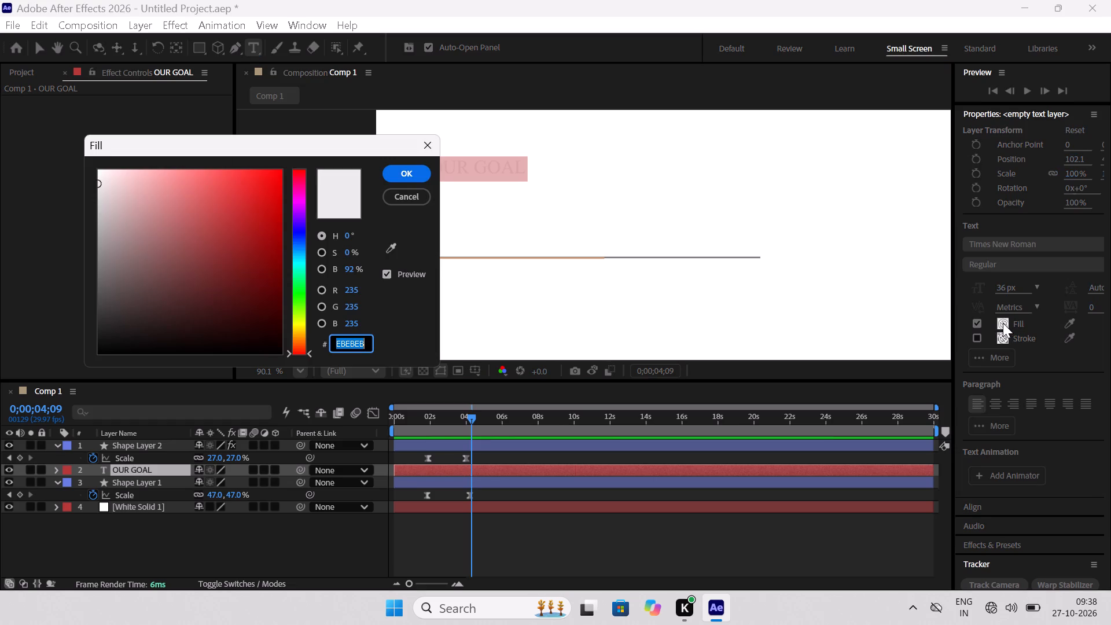
left_click_drag(167, 325, 82, 359)
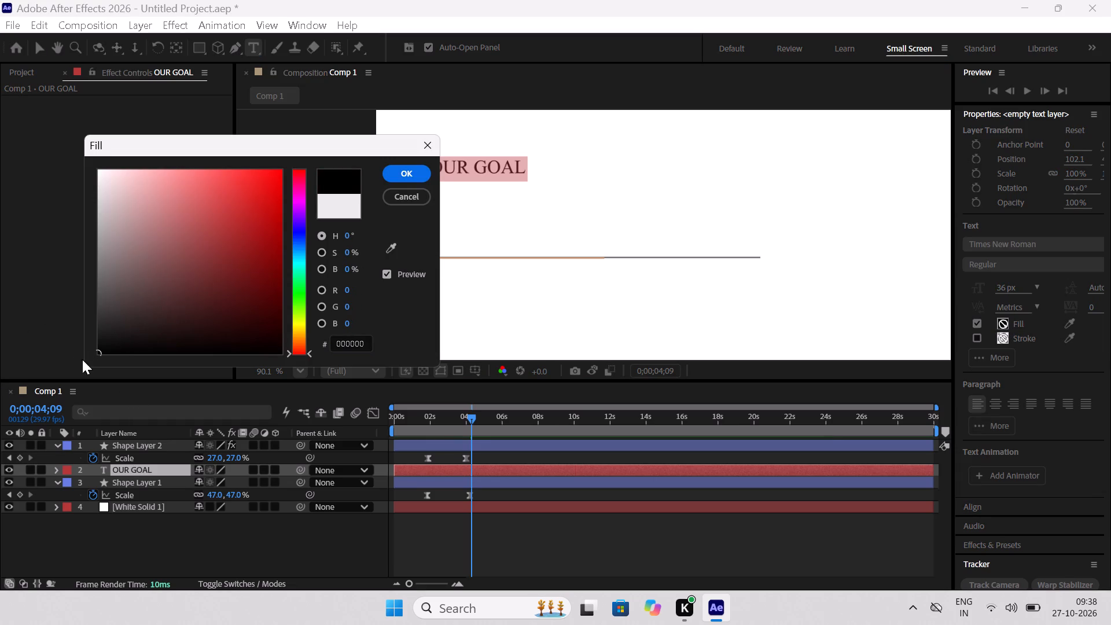
left_click(408, 170)
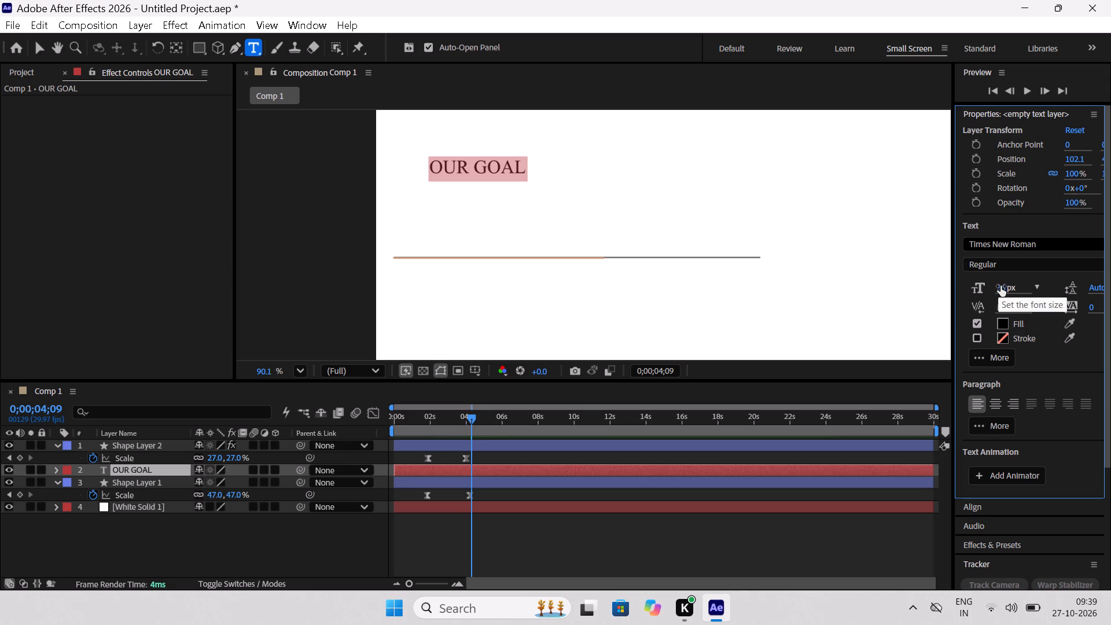
left_click_drag(1000, 286, 1036, 299)
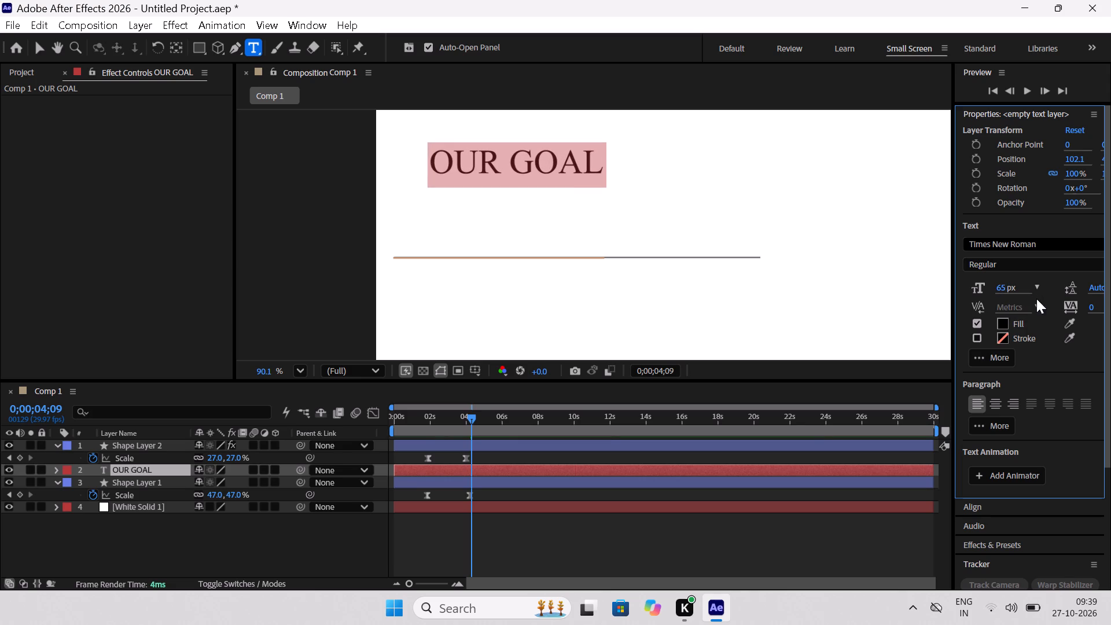
Change the OUR GOAL text's font to Arial in the Regular style, trying Bold first.
left_click_drag(952, 260, 929, 267)
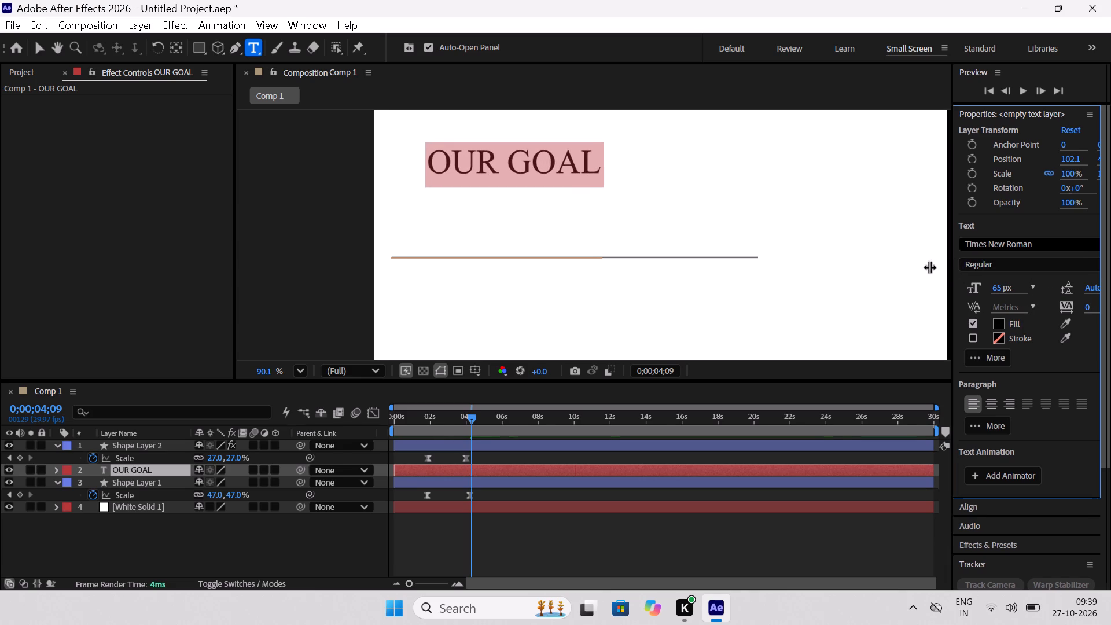
left_click_drag(929, 267, 862, 280)
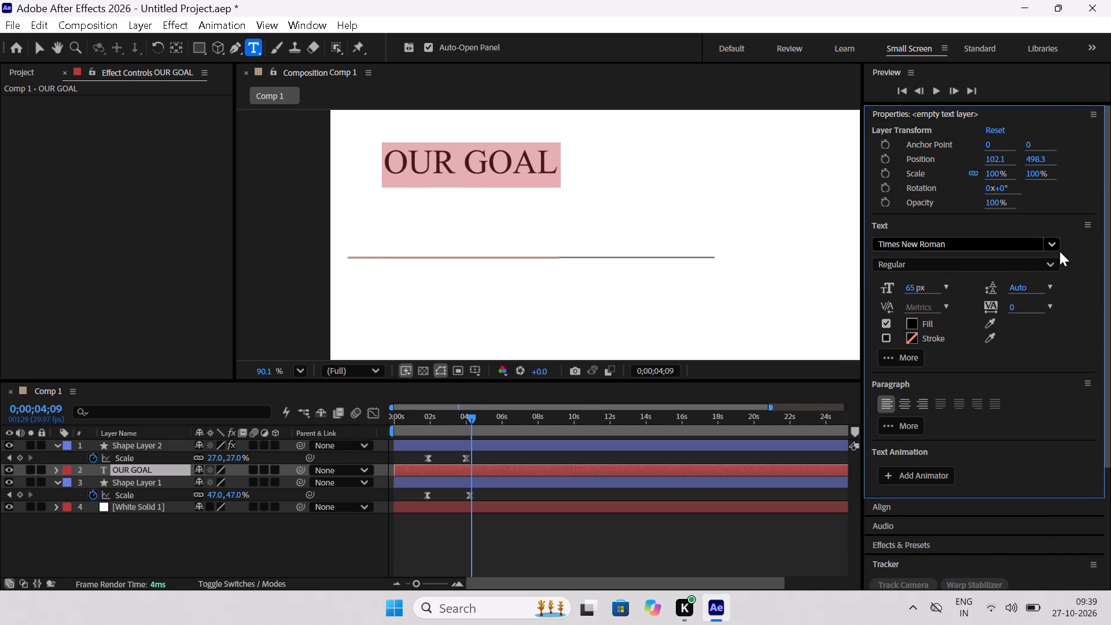
left_click(1054, 247)
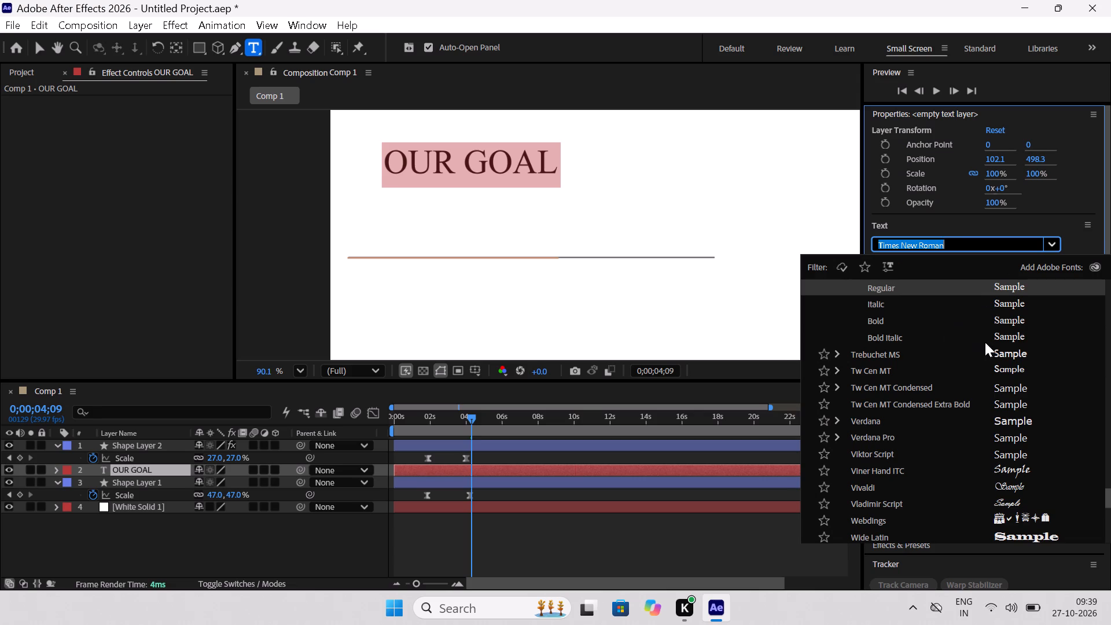
scroll(957, 343, "up", 12)
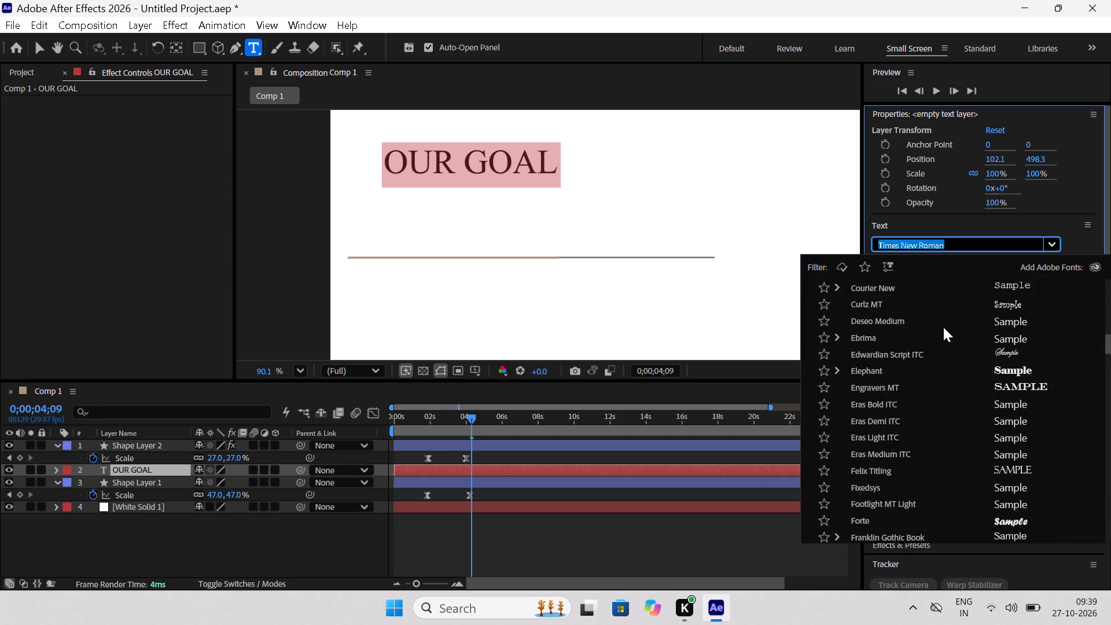
scroll(943, 327, "up", 11)
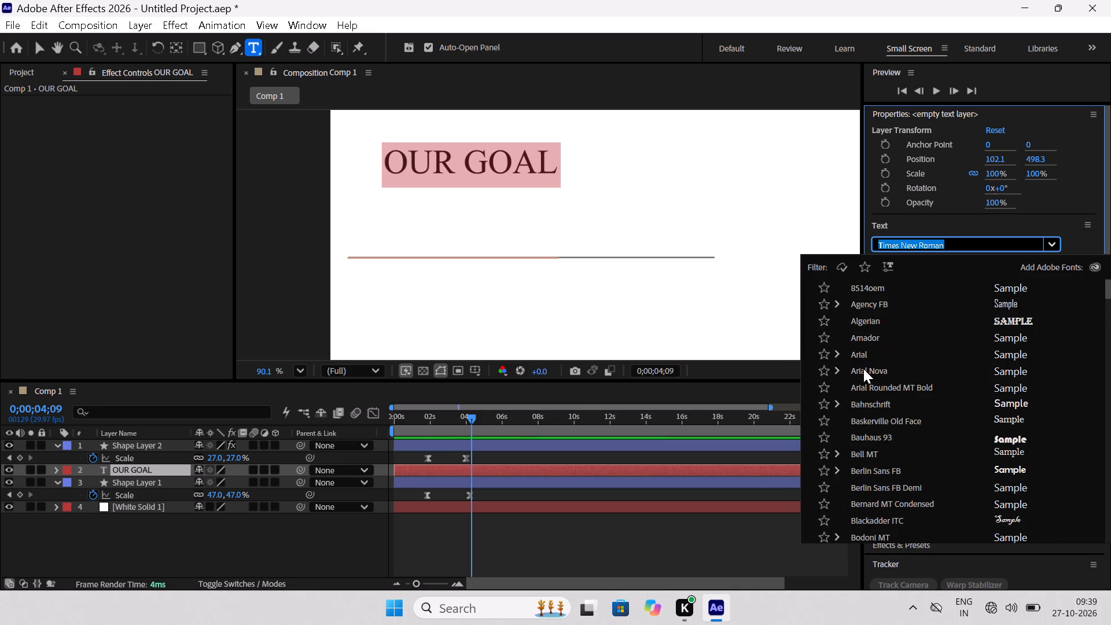
left_click(834, 355)
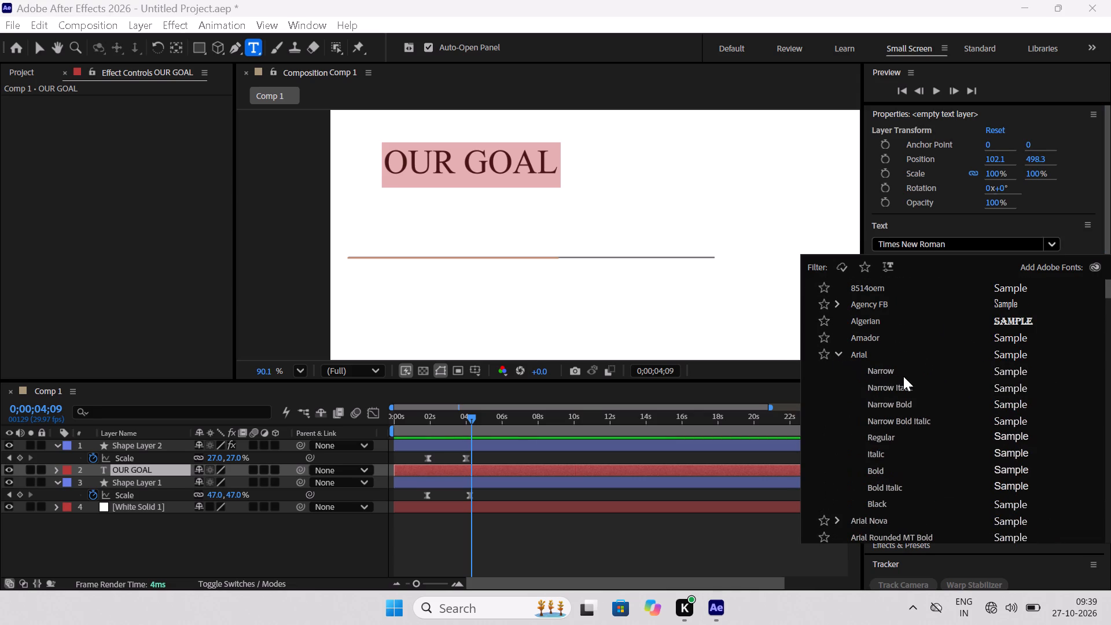
left_click(902, 468)
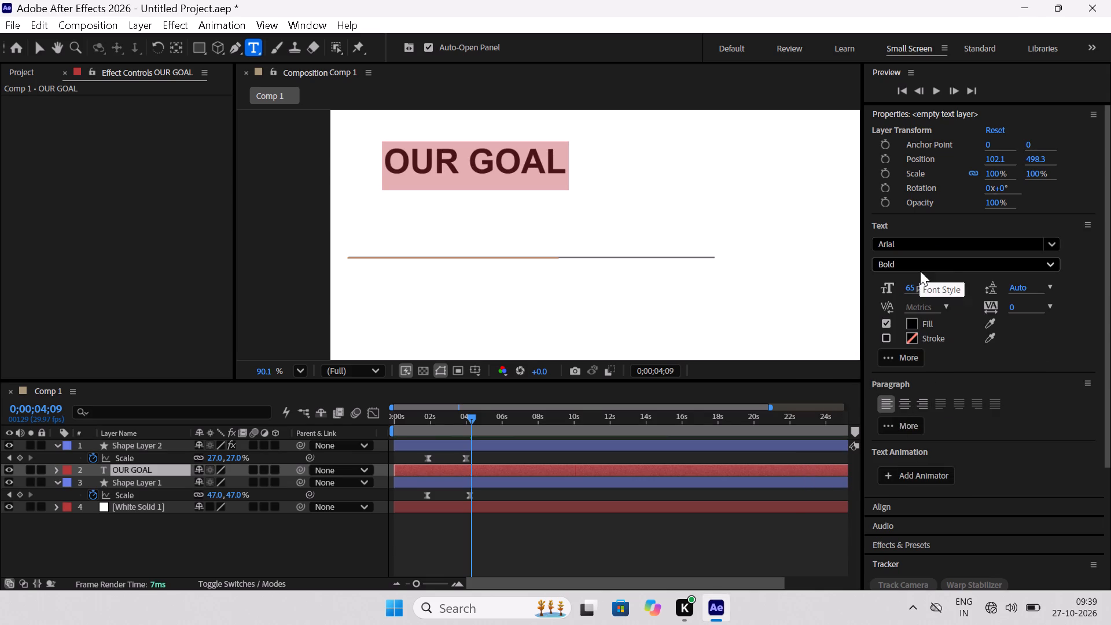
left_click(1054, 264)
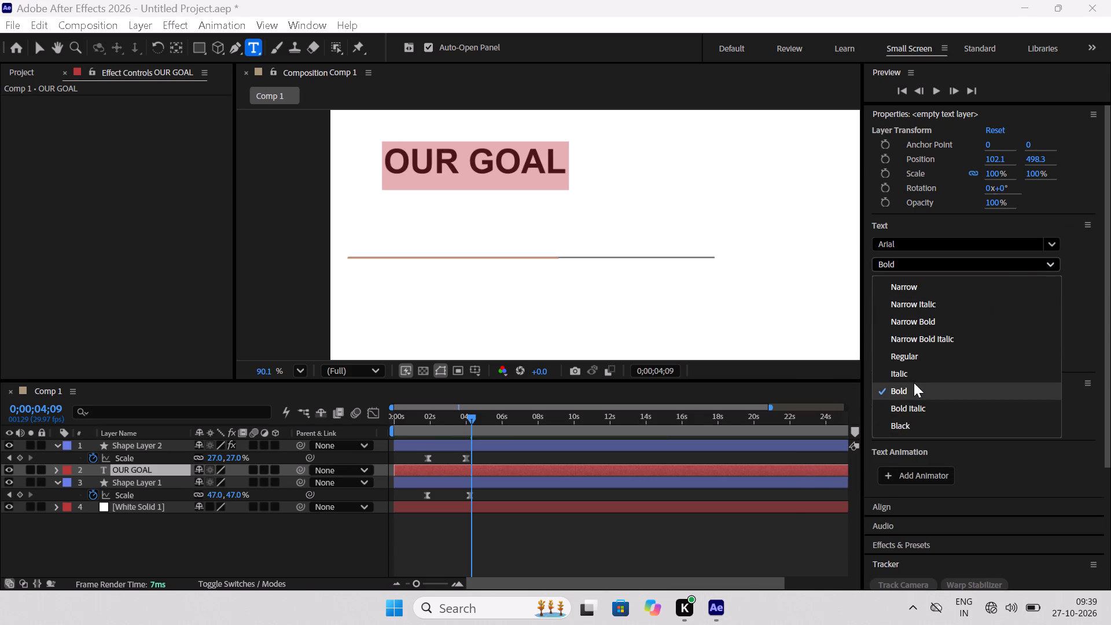
left_click(928, 355)
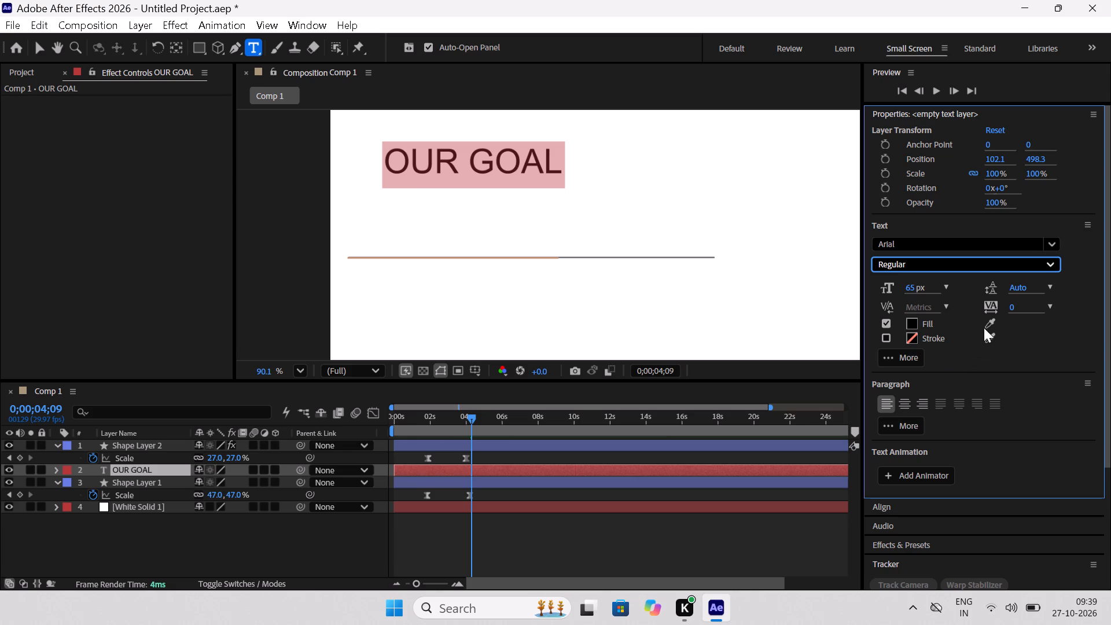
Set the OUR GOAL text's leading to 0 px and try undoing that change.
left_click_drag(1022, 285, 1006, 293)
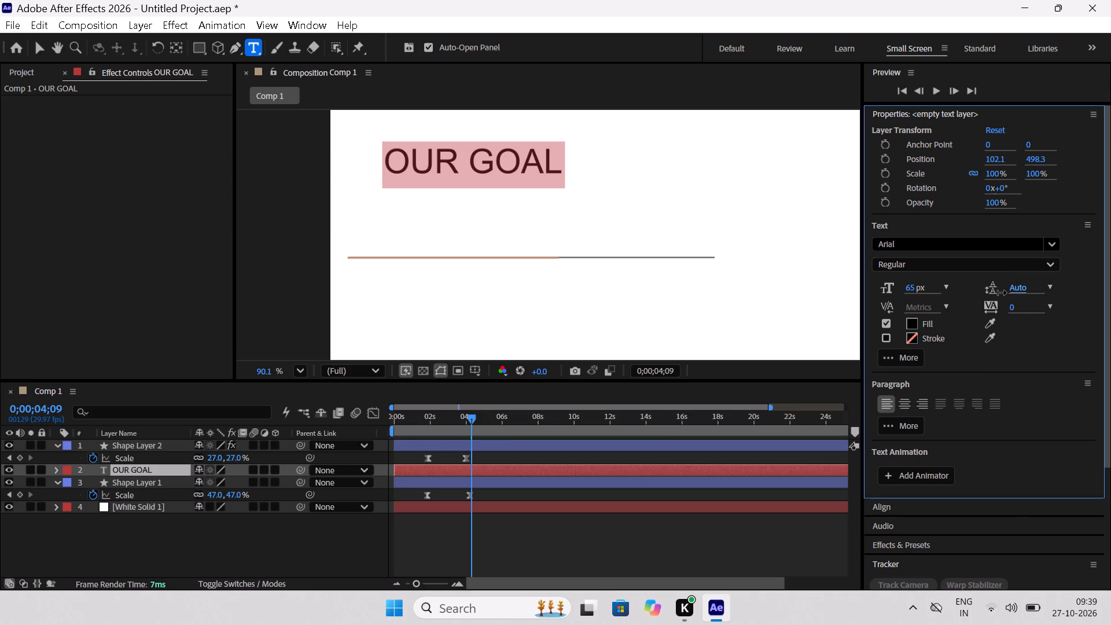
left_click_drag(1006, 293, 1002, 295)
key("ctrl+z")
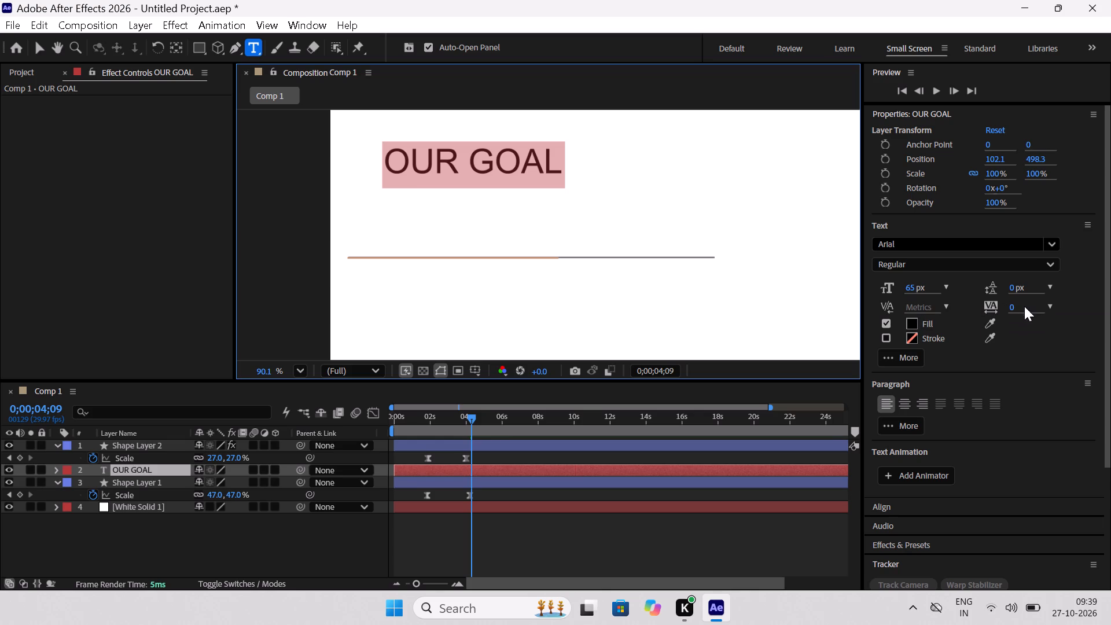
Widen the letter spacing of the OUR GOAL text to a tracking value of 38.
left_click_drag(1014, 310, 1062, 304)
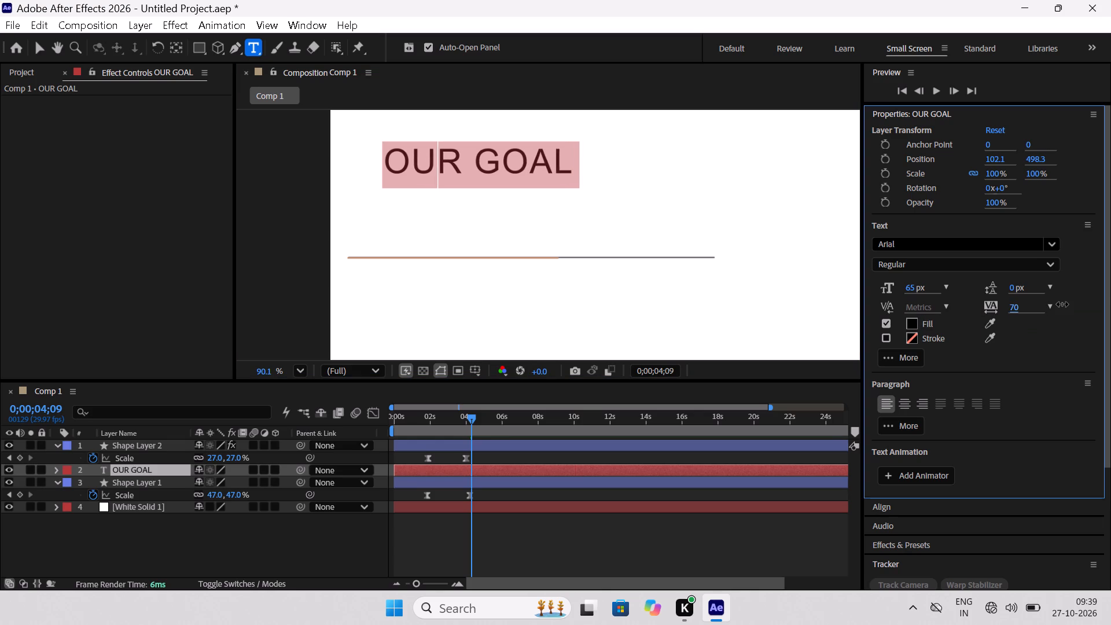
left_click_drag(1062, 304, 1038, 307)
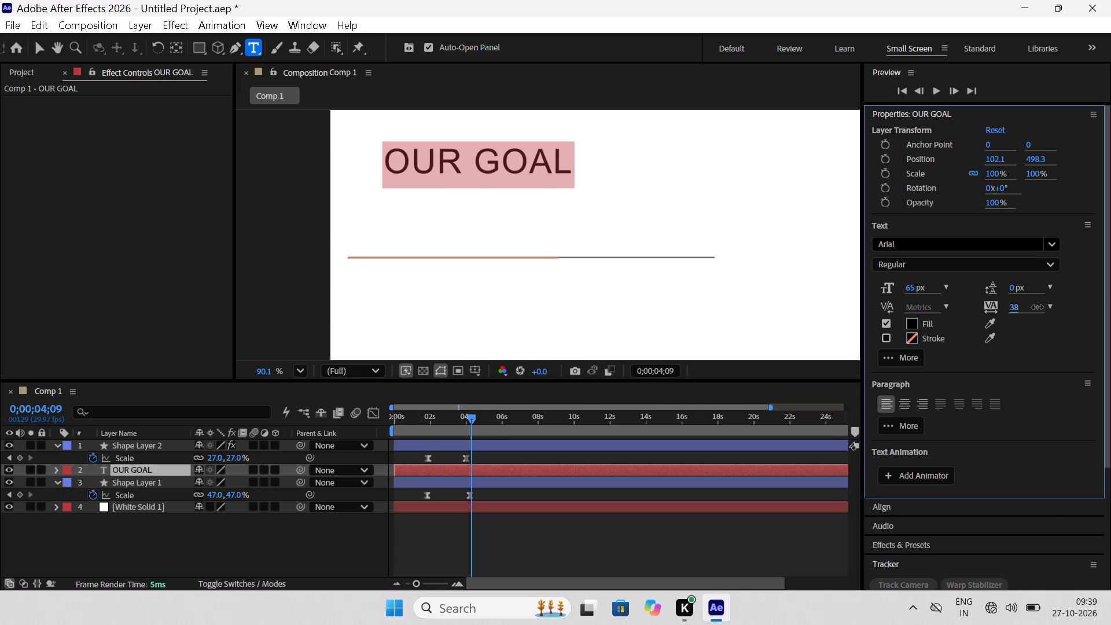
Tighten the letter spacing of the OUR GOAL text to a tracking value of -61.
left_click_drag(1038, 307, 877, 336)
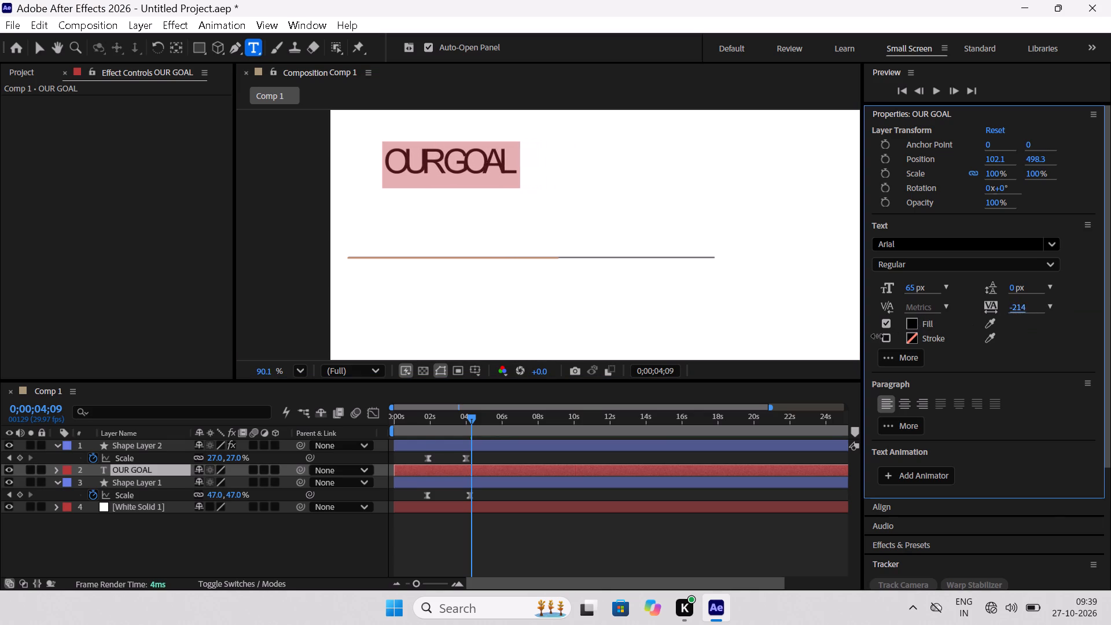
left_click_drag(877, 336, 595, 393)
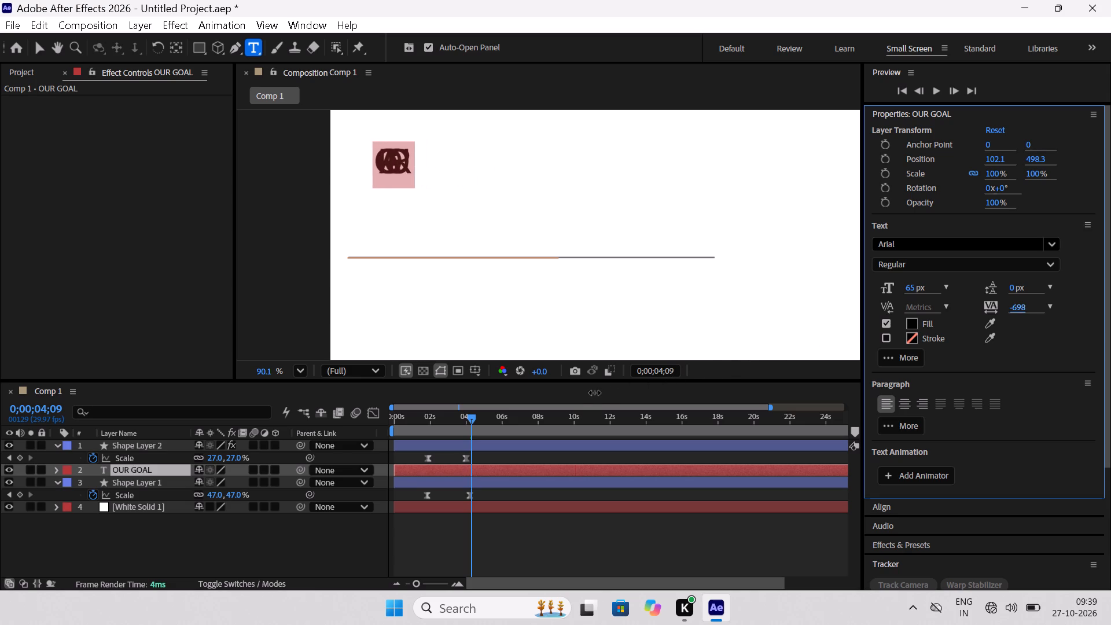
left_click_drag(595, 393, 626, 400)
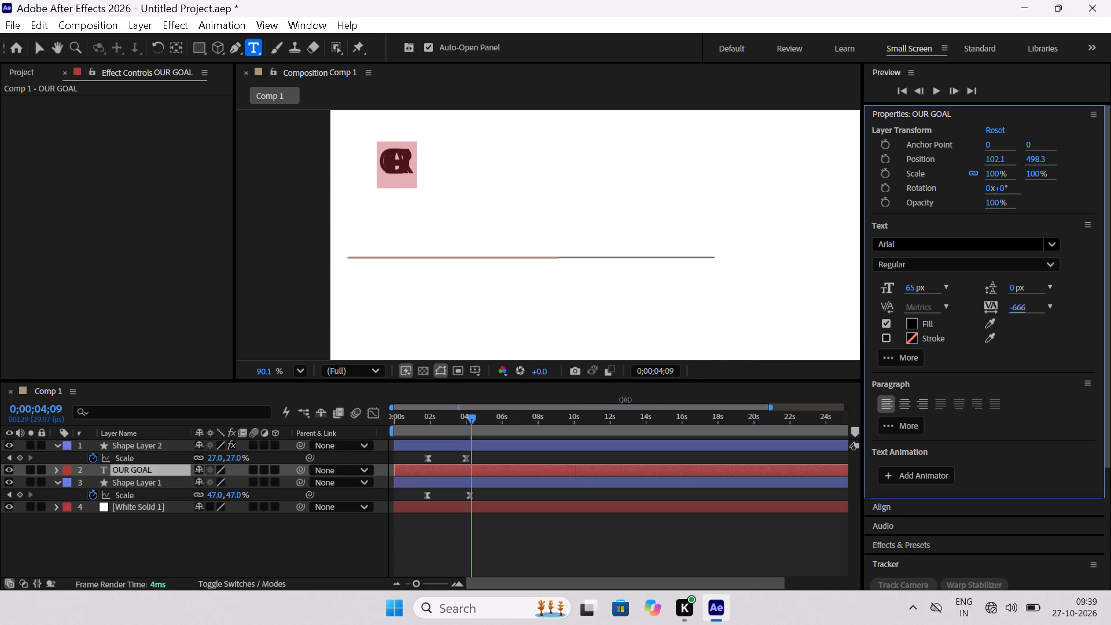
left_click_drag(626, 400, 1011, 398)
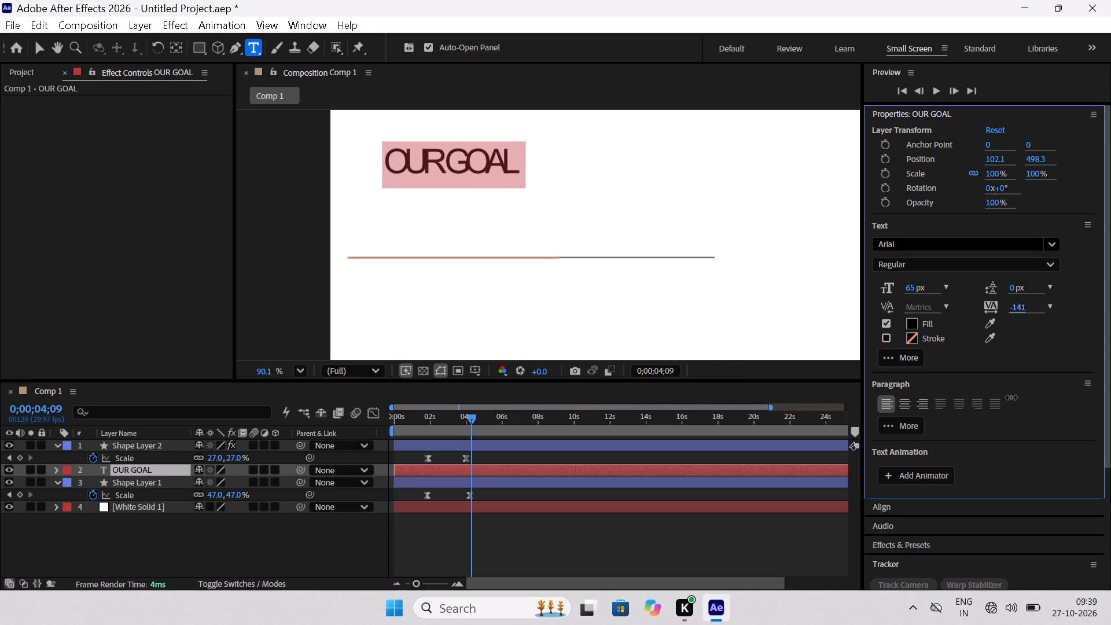
left_click_drag(1011, 398, 1055, 392)
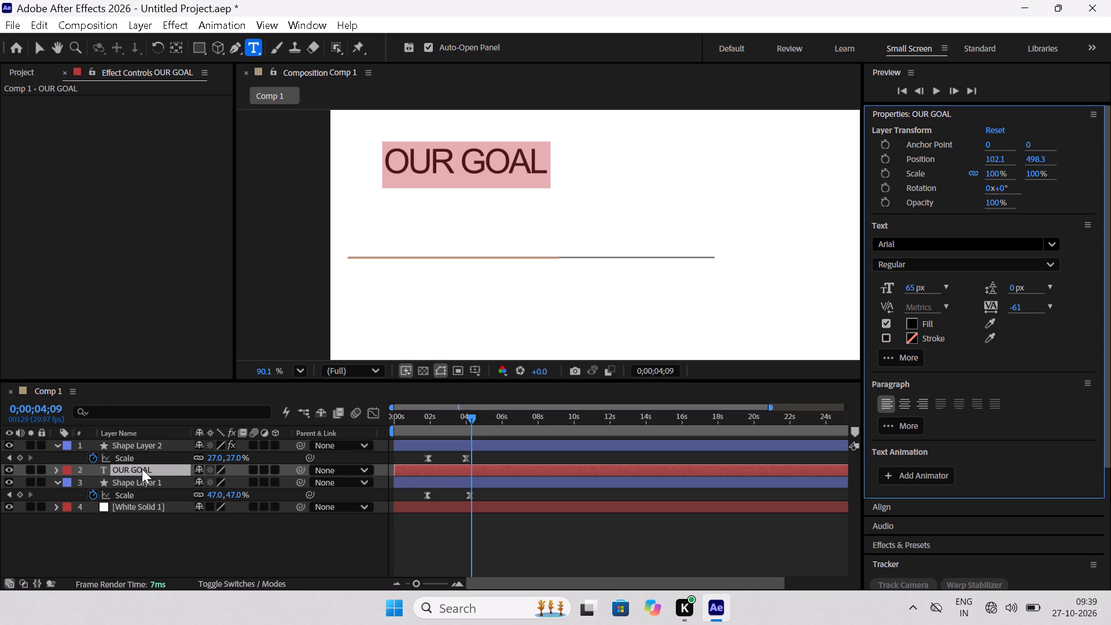
Move the OUR GOAL layer to the top of the layer stack and set the current time to 0;00;04;20.
left_click_drag(142, 469, 146, 442)
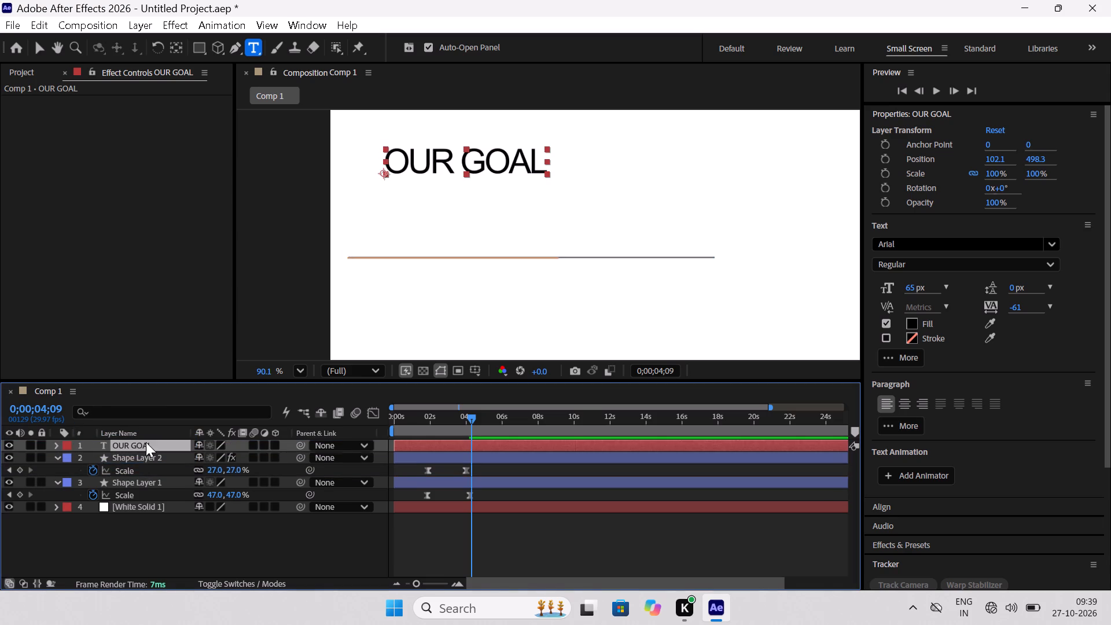
left_click(194, 336)
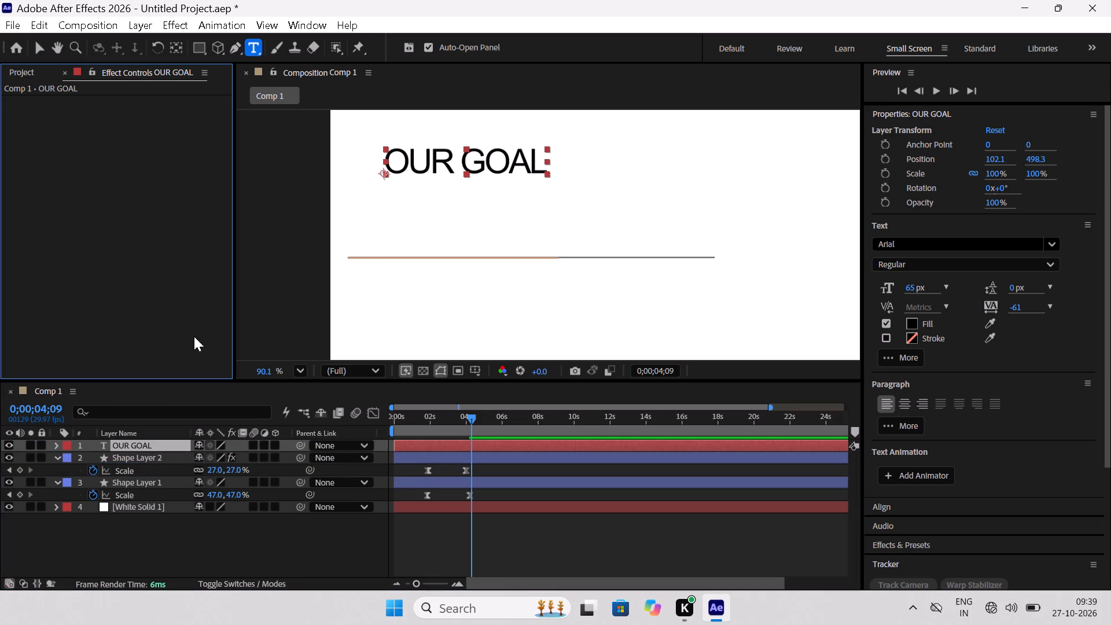
left_click_drag(470, 418, 477, 417)
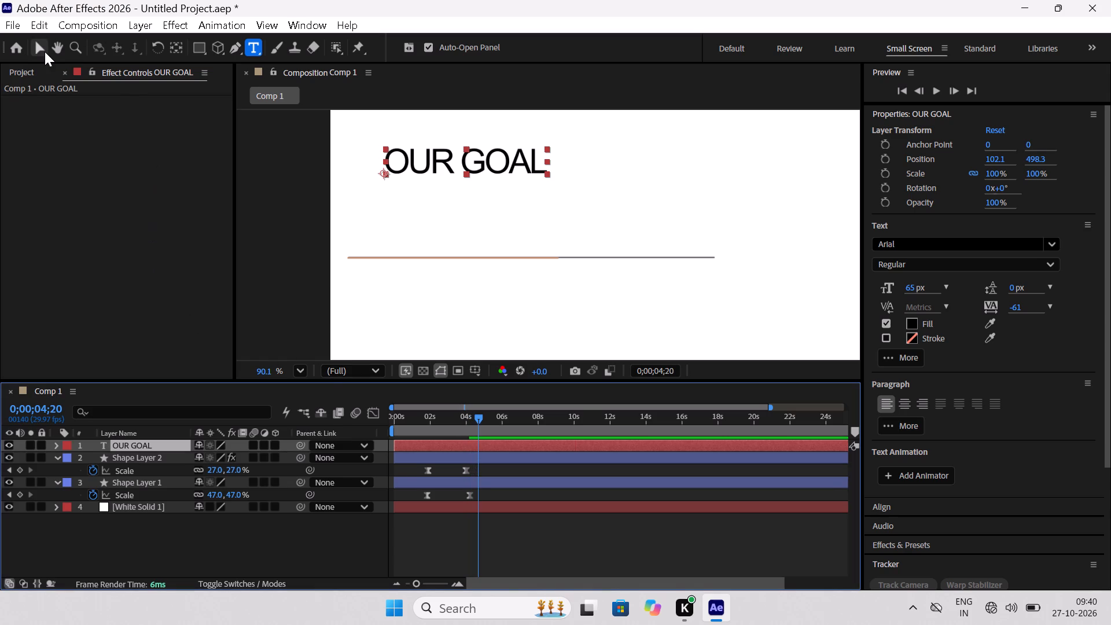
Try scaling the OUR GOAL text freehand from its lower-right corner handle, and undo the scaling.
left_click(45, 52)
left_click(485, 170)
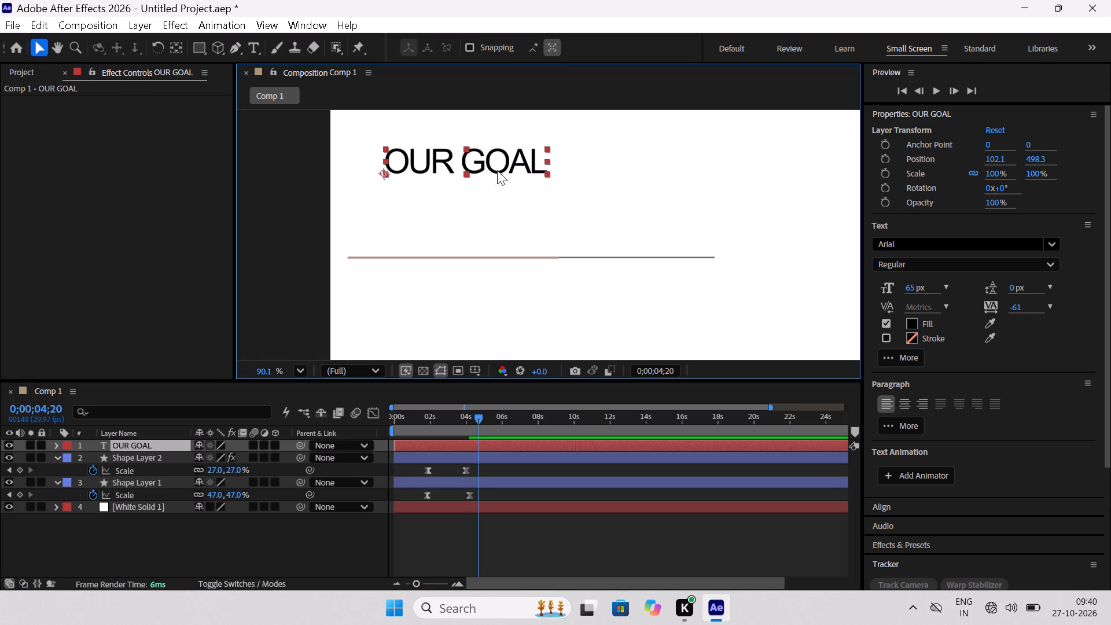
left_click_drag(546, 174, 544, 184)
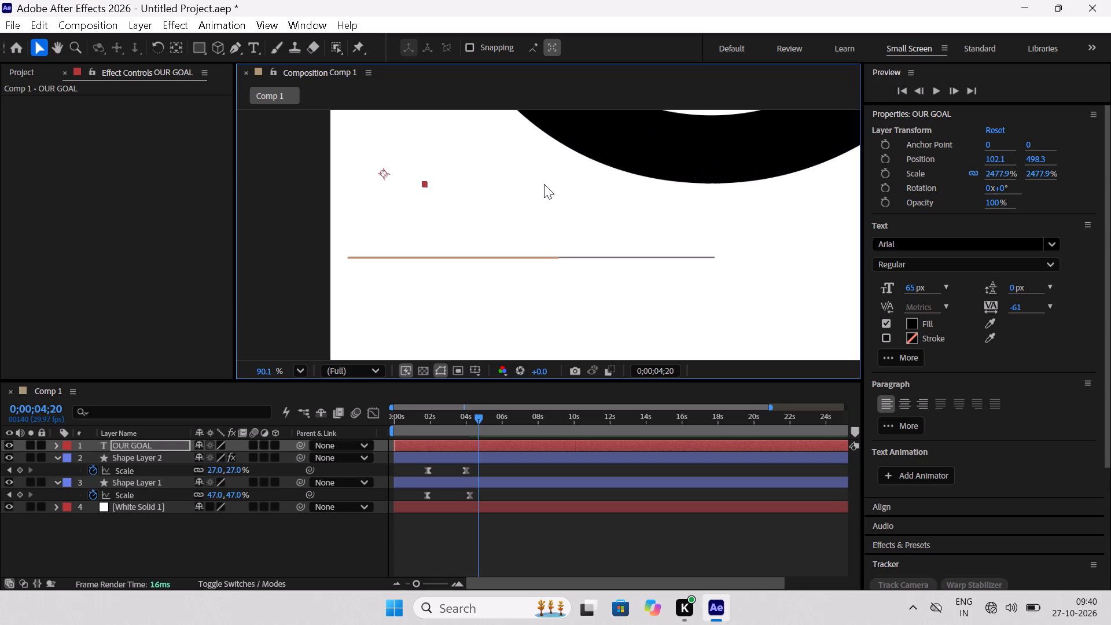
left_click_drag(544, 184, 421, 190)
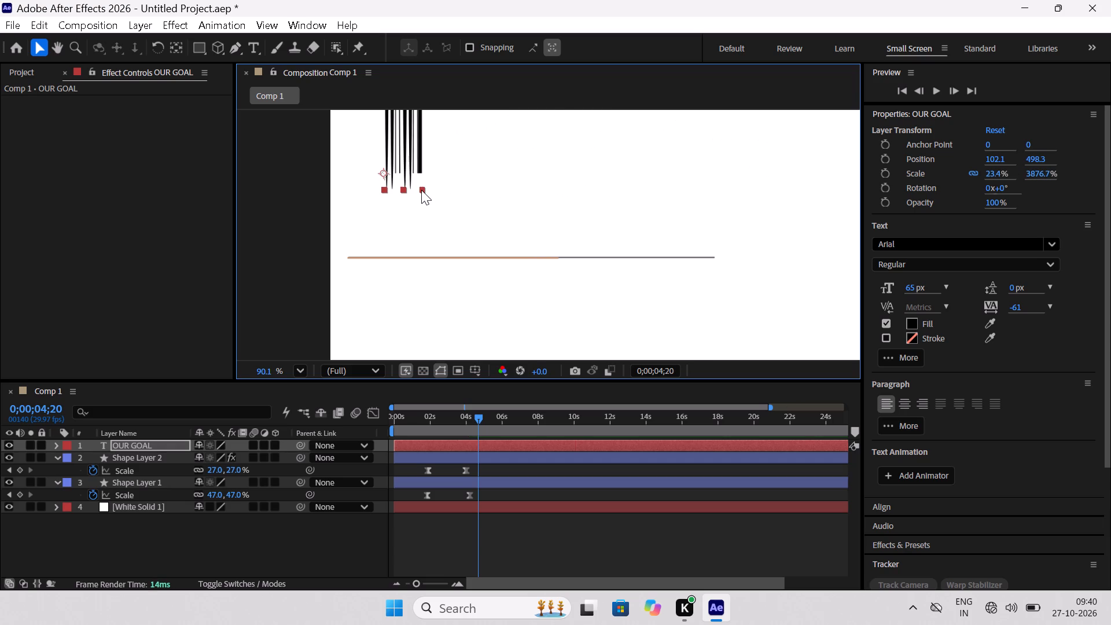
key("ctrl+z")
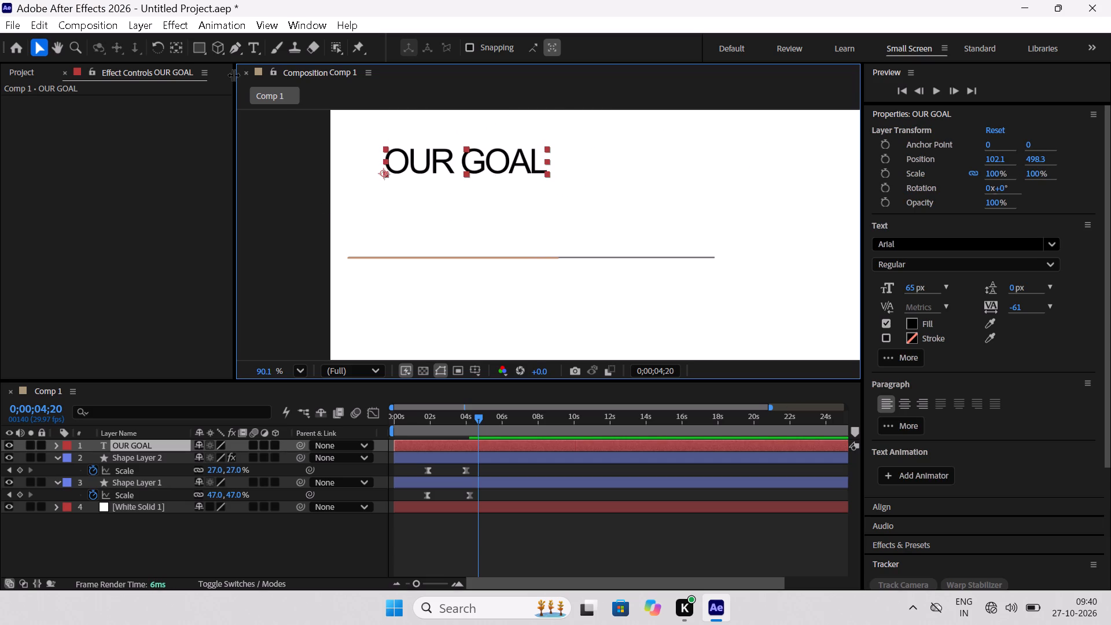
Move the OUR GOAL layer's anchor point to the centre of the text, at about 164.3, -18.9.
left_click(175, 44)
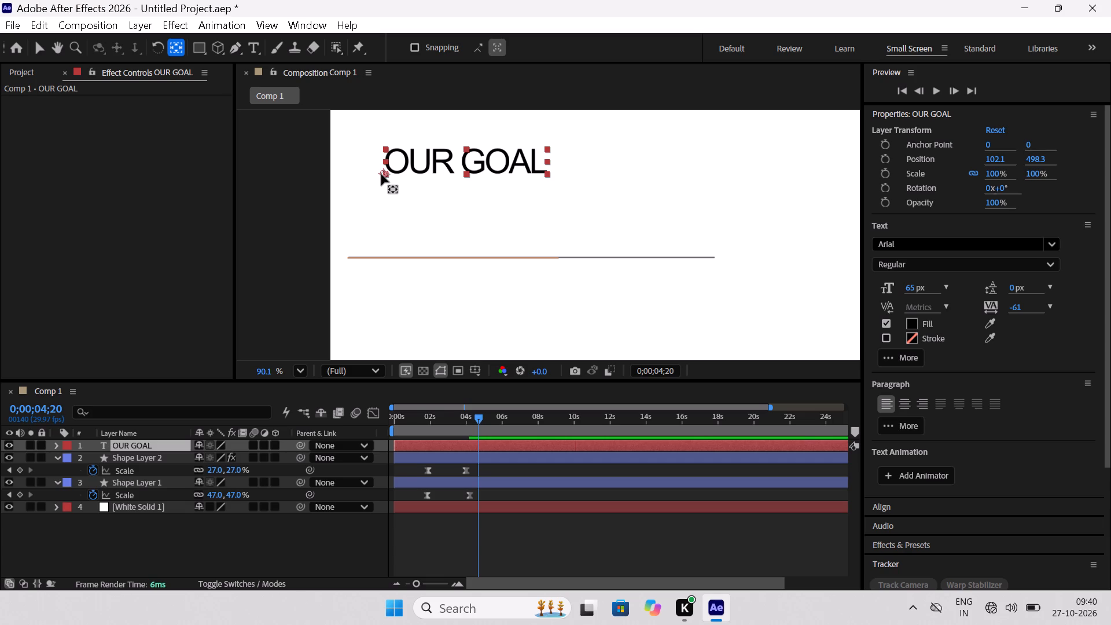
left_click_drag(381, 174, 469, 164)
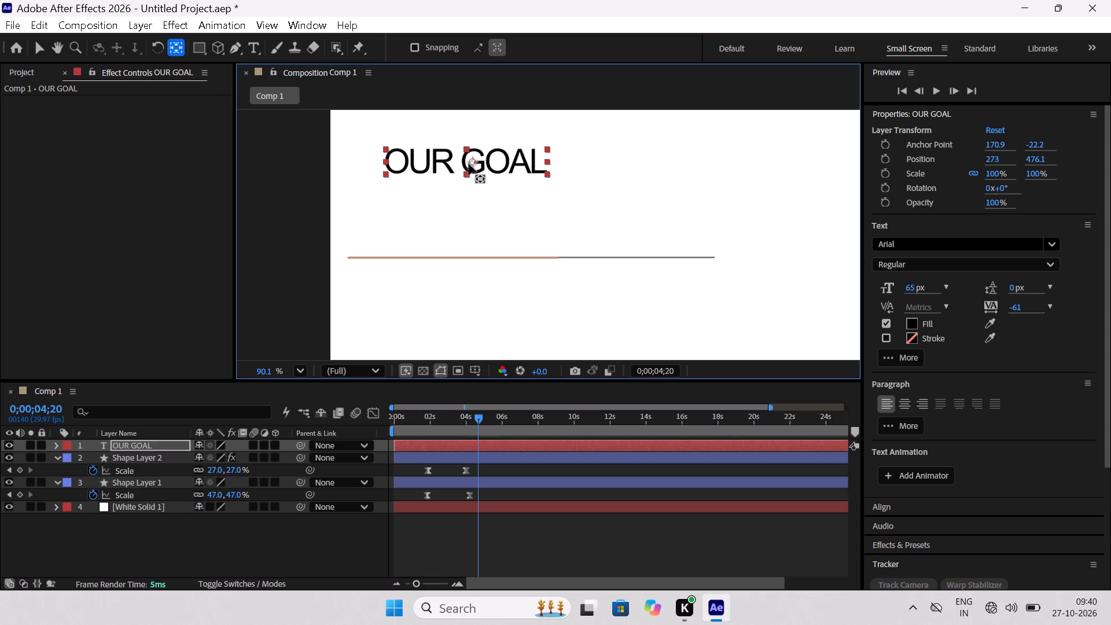
left_click_drag(469, 164, 467, 164)
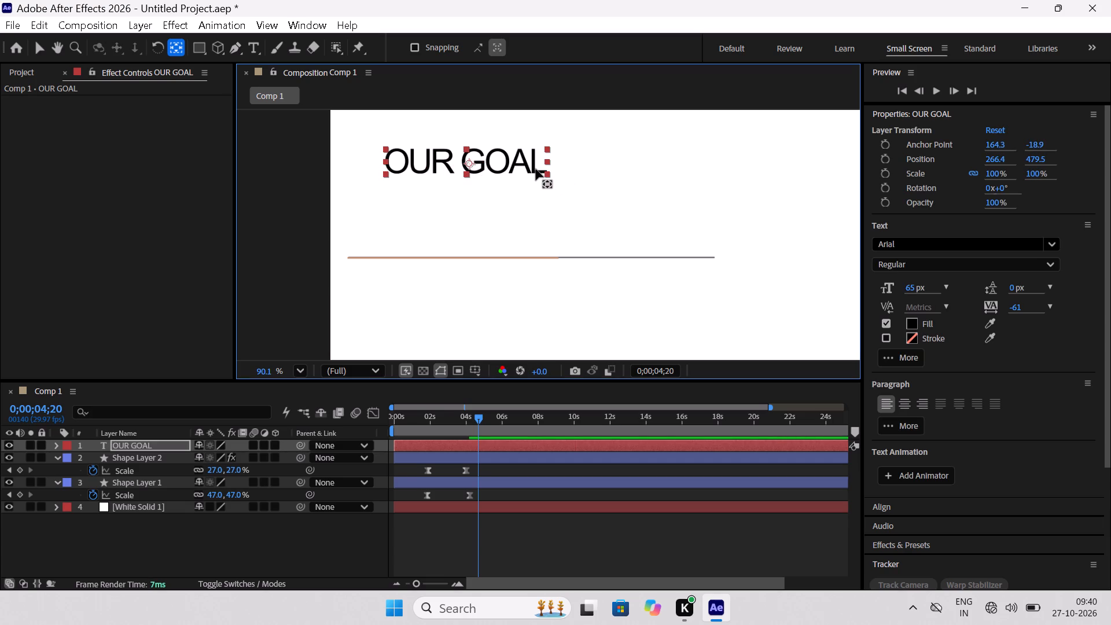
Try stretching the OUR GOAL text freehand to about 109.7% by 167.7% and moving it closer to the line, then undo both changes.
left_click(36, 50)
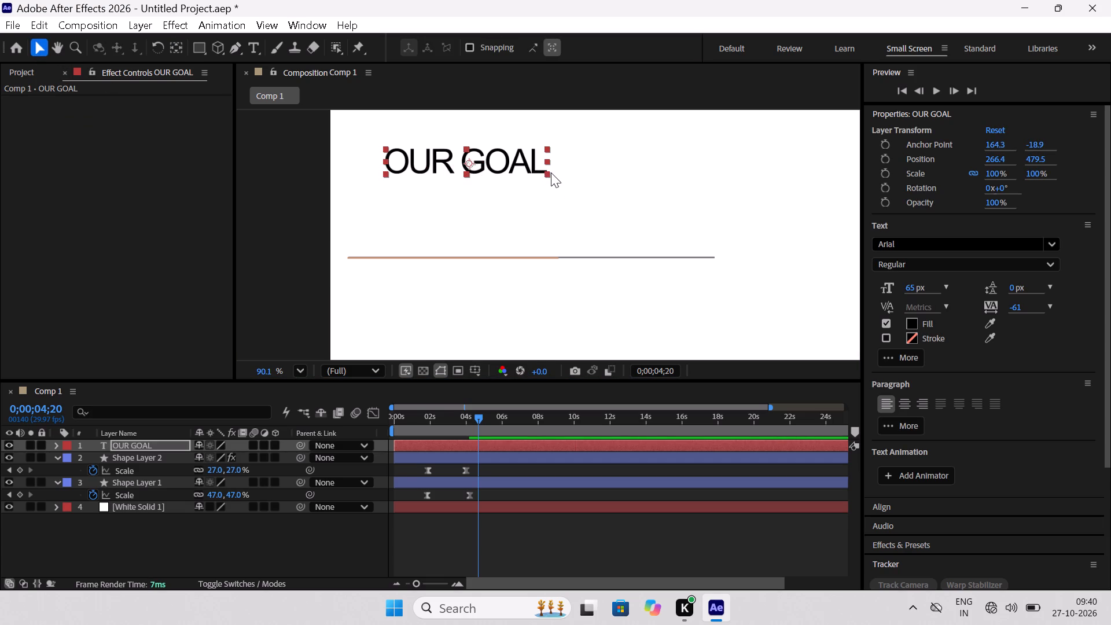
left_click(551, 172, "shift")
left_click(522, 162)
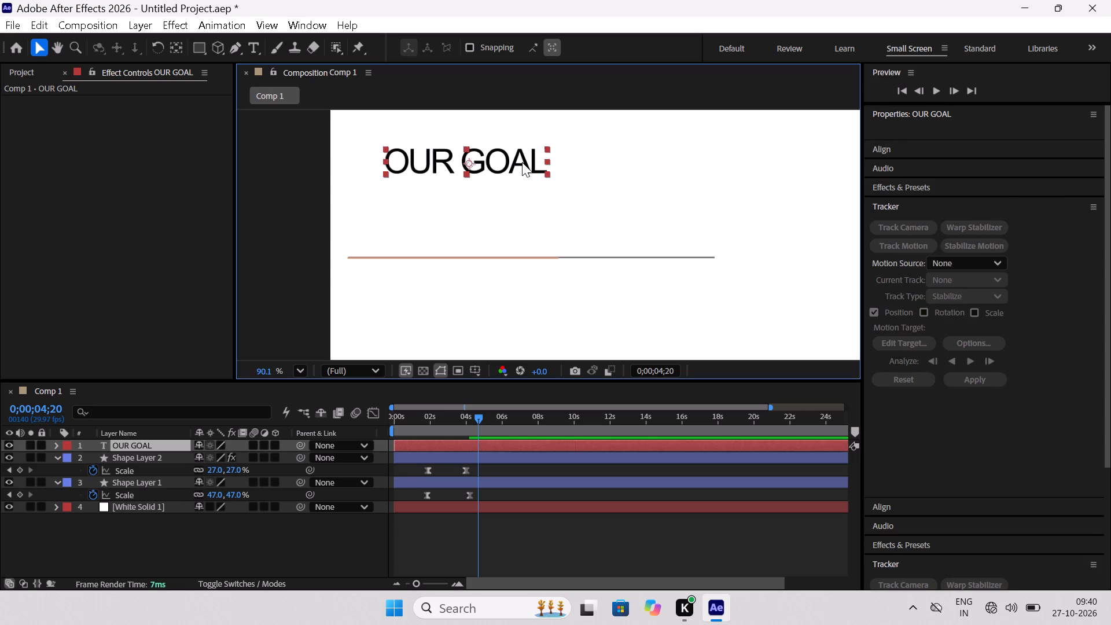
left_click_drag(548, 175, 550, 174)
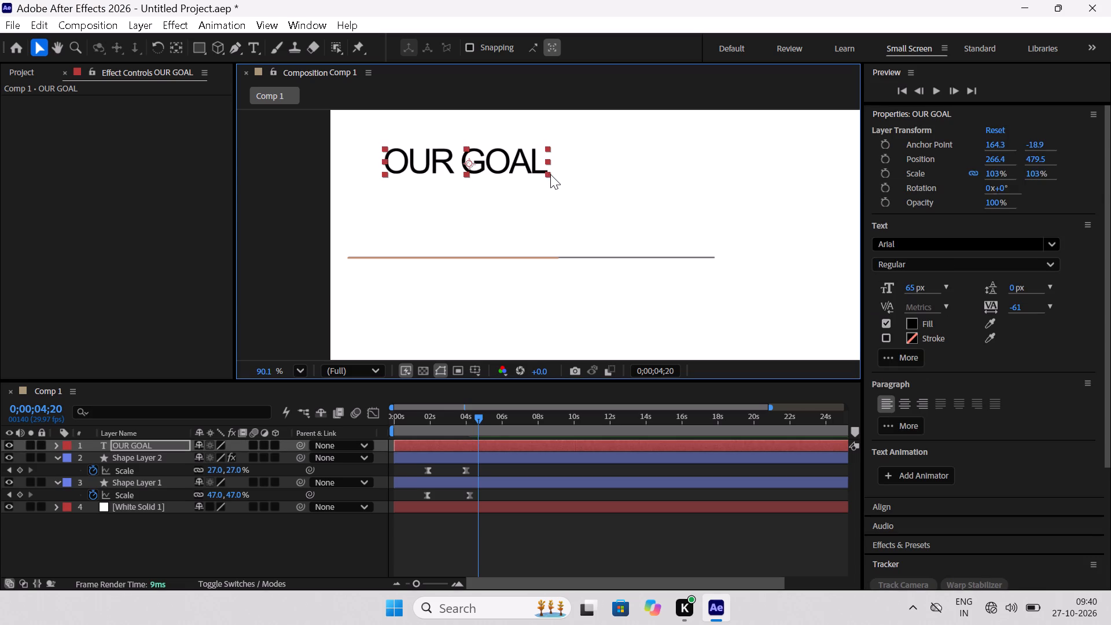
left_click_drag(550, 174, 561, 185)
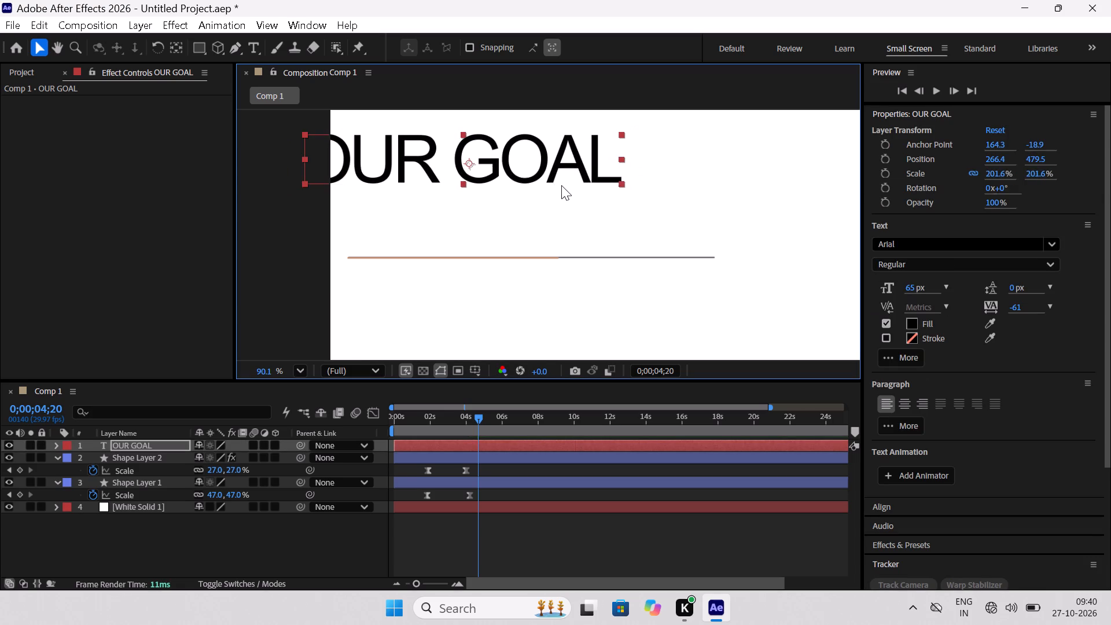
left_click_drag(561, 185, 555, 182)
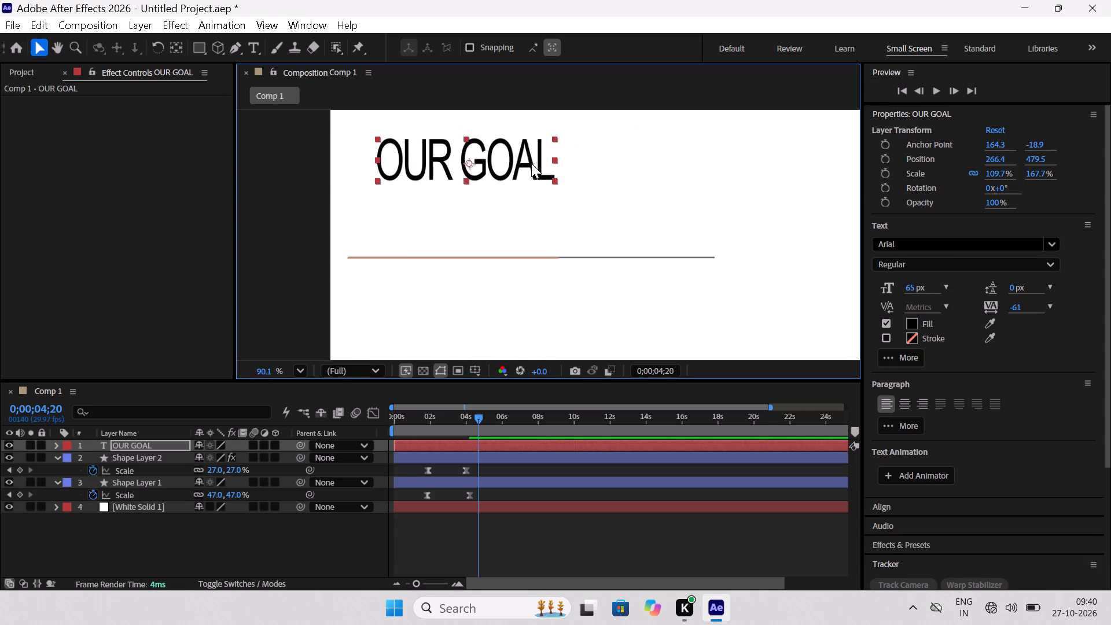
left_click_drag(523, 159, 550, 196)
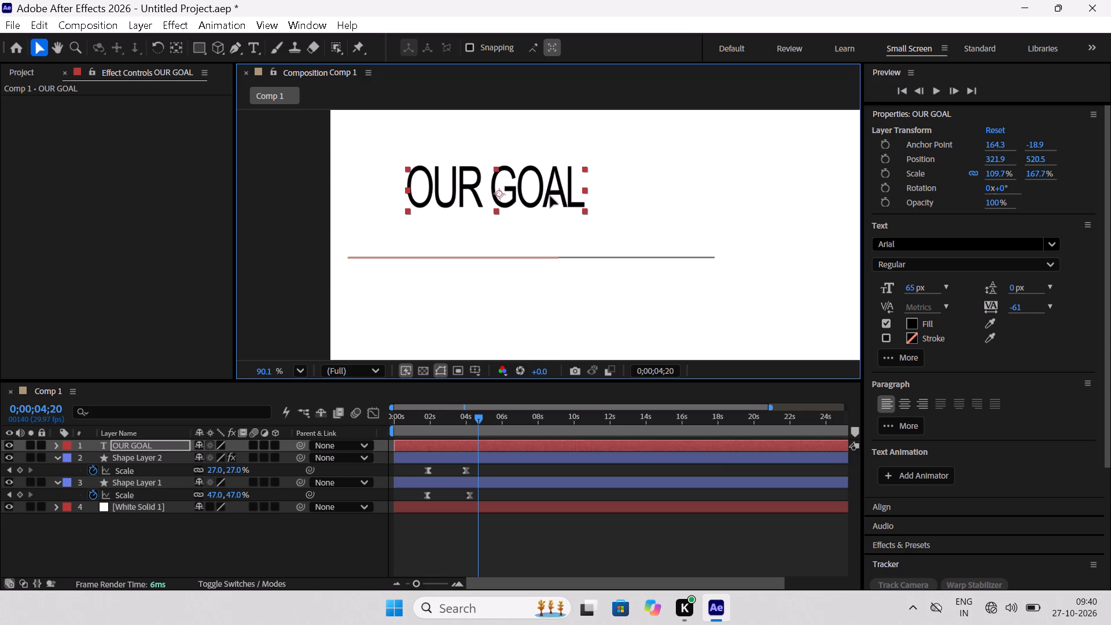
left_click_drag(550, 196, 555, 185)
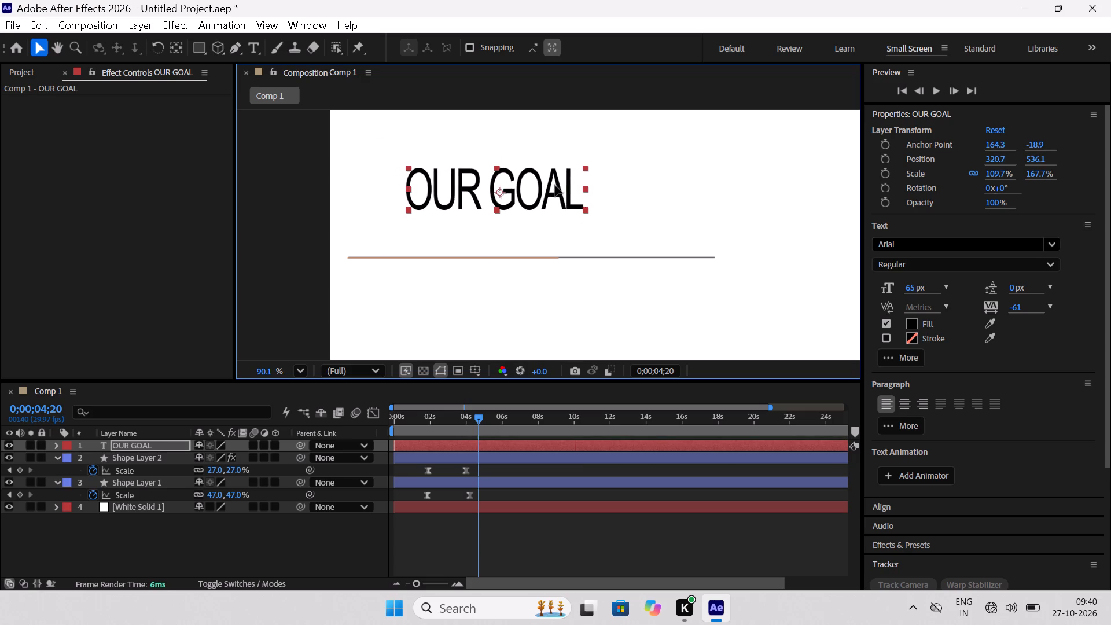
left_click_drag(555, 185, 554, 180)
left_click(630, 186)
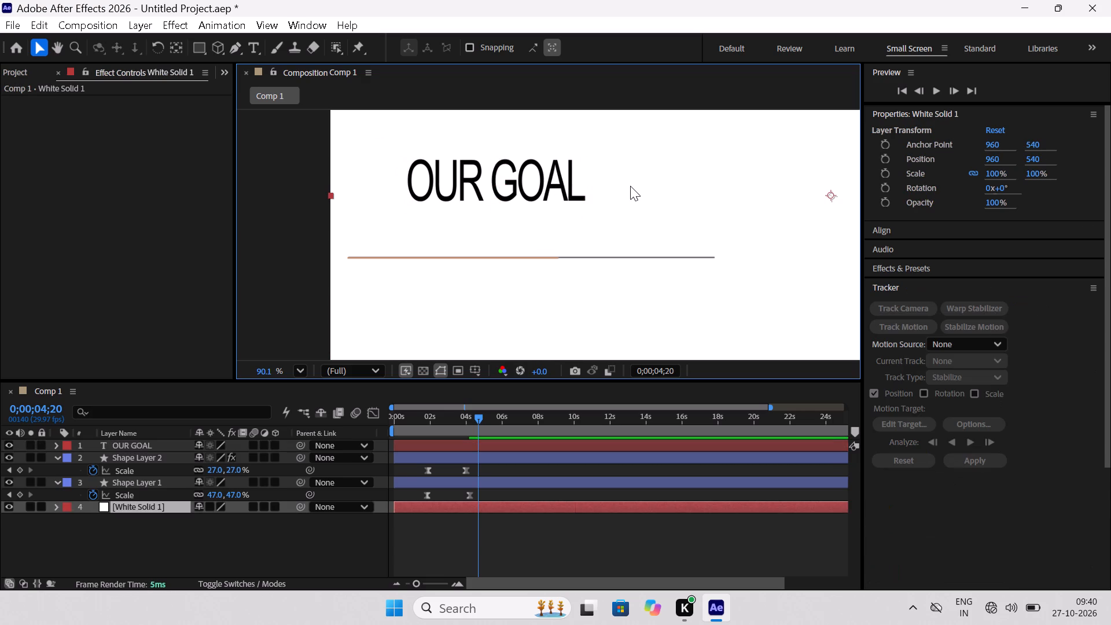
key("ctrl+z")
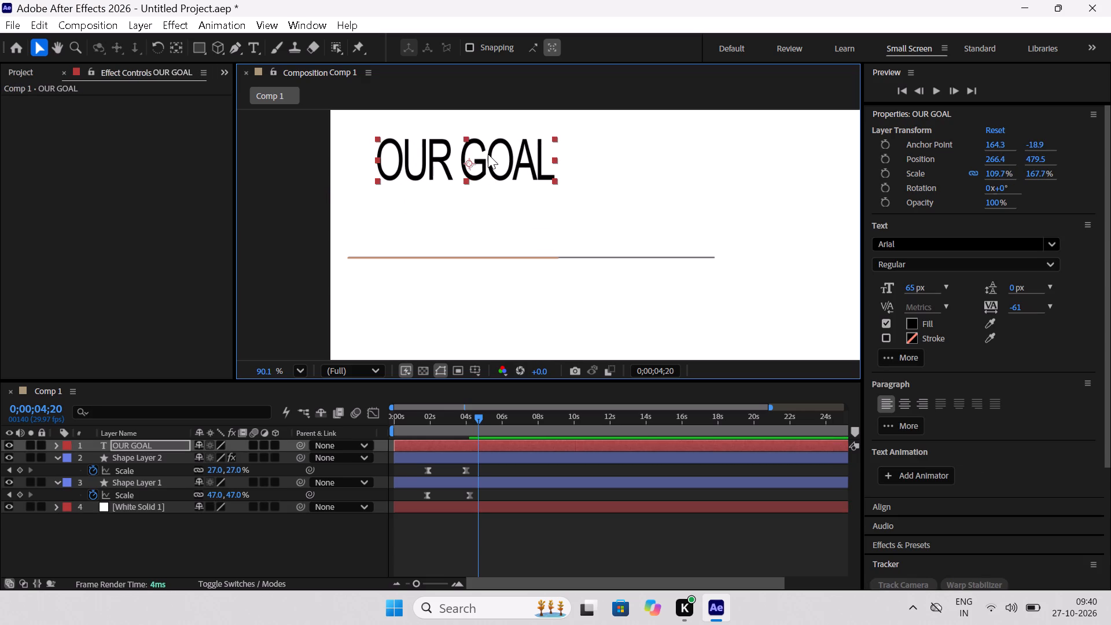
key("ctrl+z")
Move the OUR GOAL text closer to the line, to a position of about 298.6, 520.5.
left_click_drag(488, 154, 510, 201)
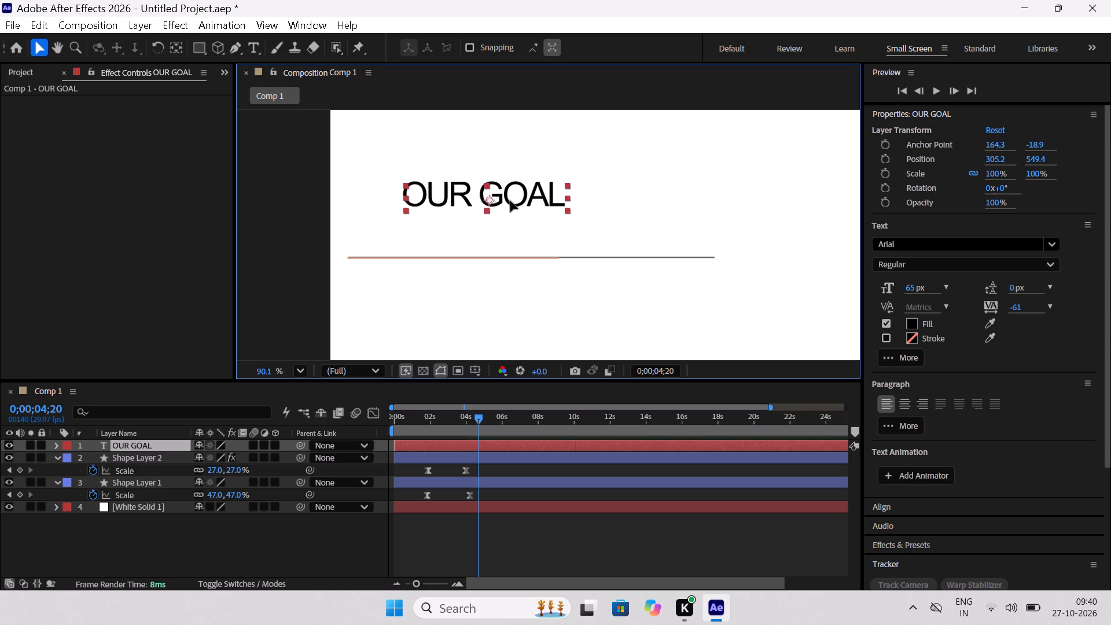
left_click_drag(510, 201, 505, 175)
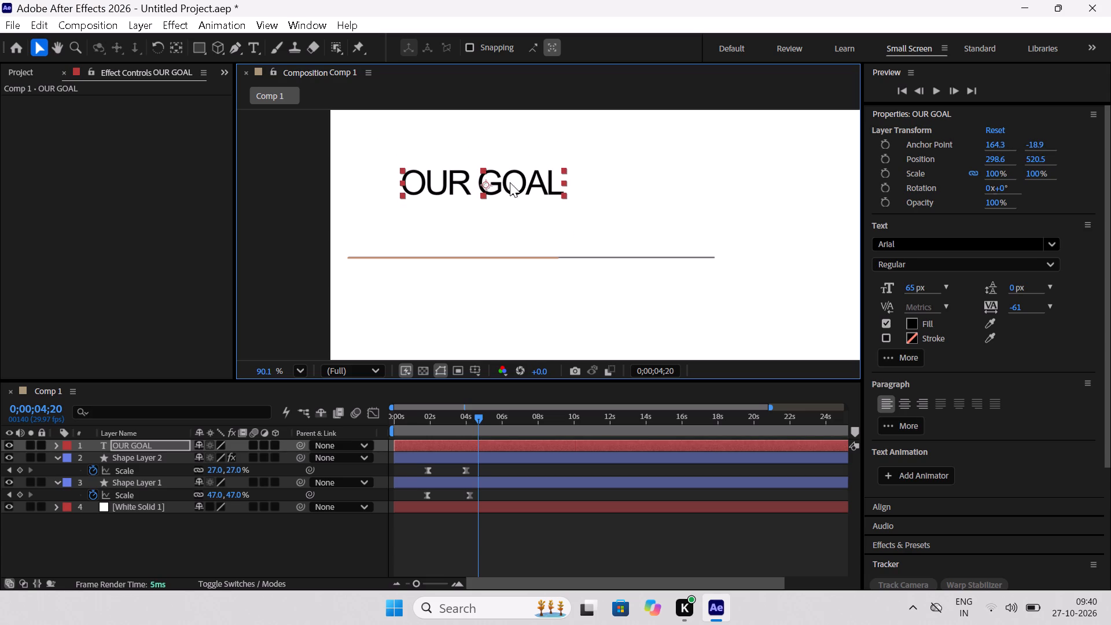
Keyframe the OUR GOAL layer's Position to rise from Y 710.5 at 0;00;04;20 to Y 530.5 at 0;00;05;29.
left_click(154, 442)
key("p")
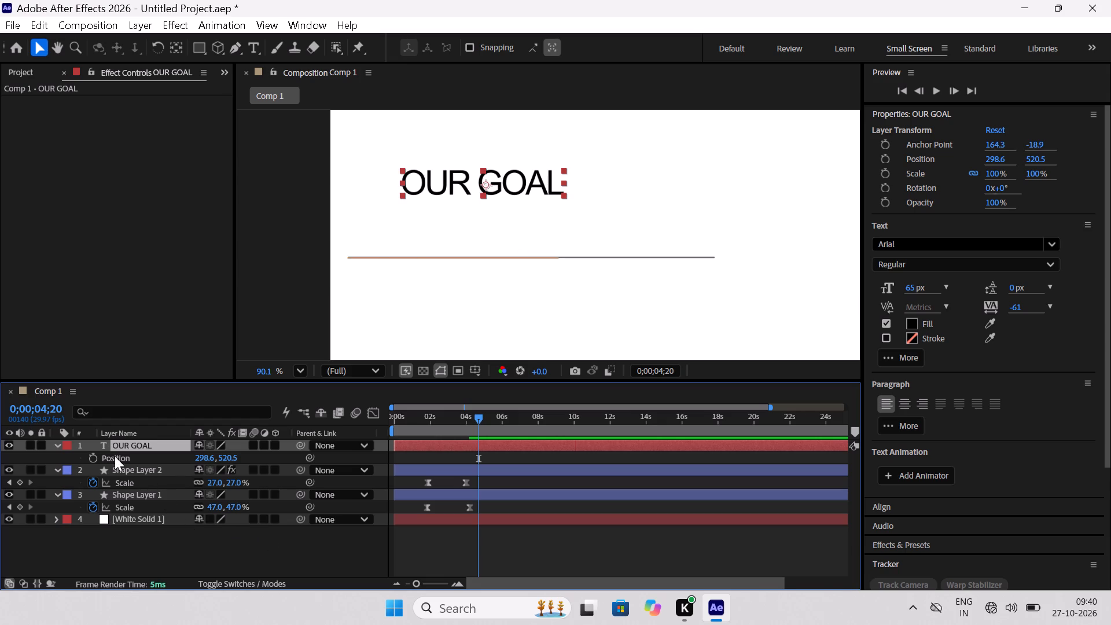
left_click(93, 458)
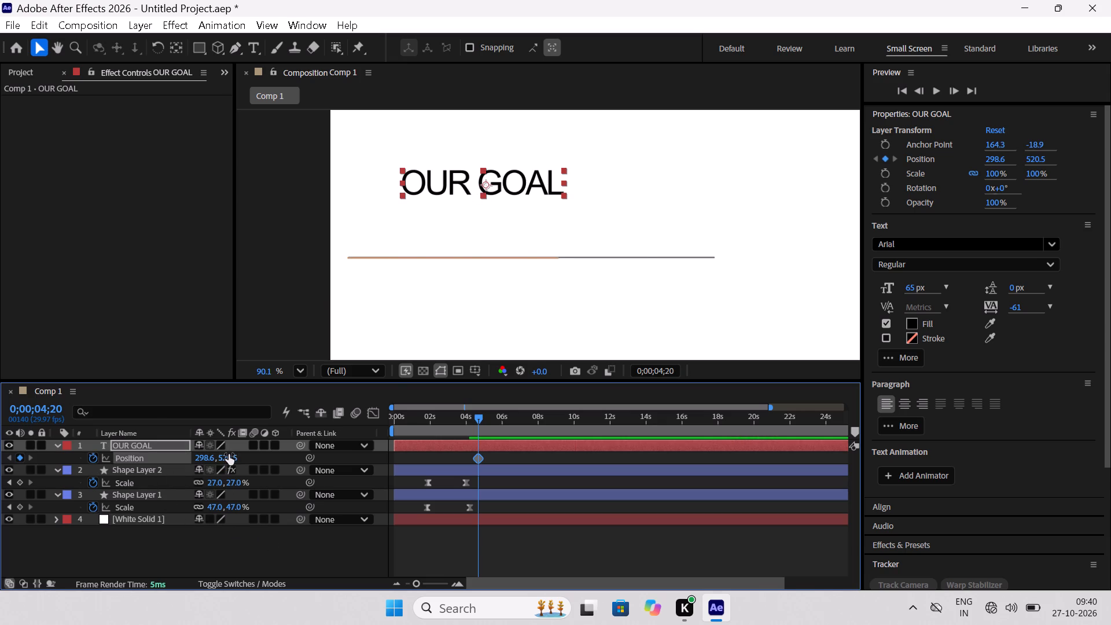
left_click_drag(229, 454, 229, 471, "shift")
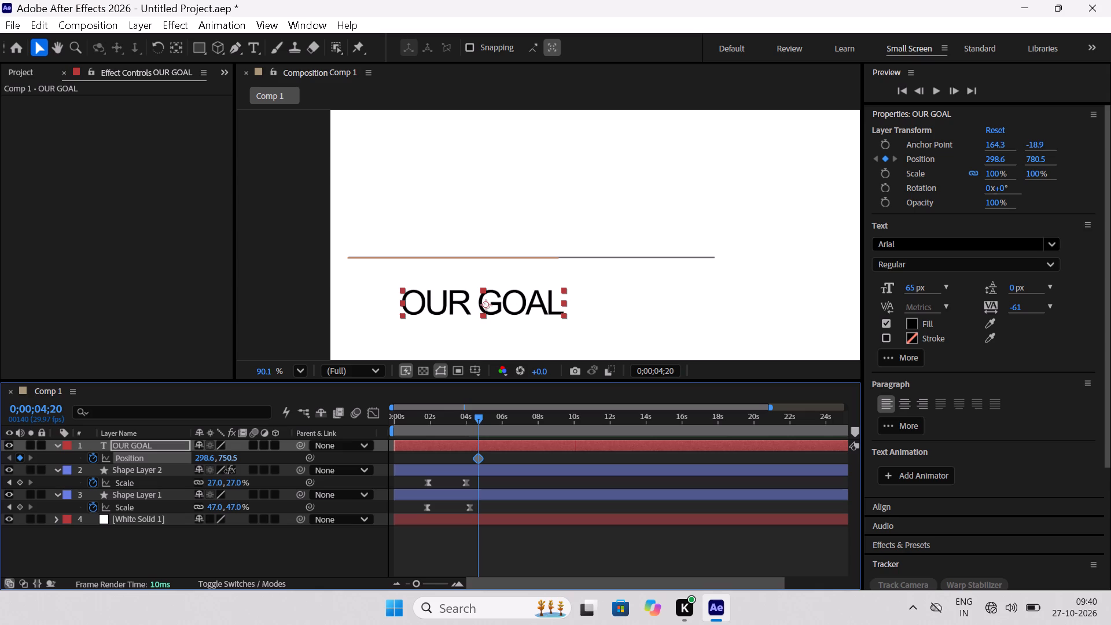
left_click_drag(229, 471, 227, 469, "shift")
left_click_drag(480, 420, 503, 431)
left_click_drag(229, 457, 226, 446, "shift")
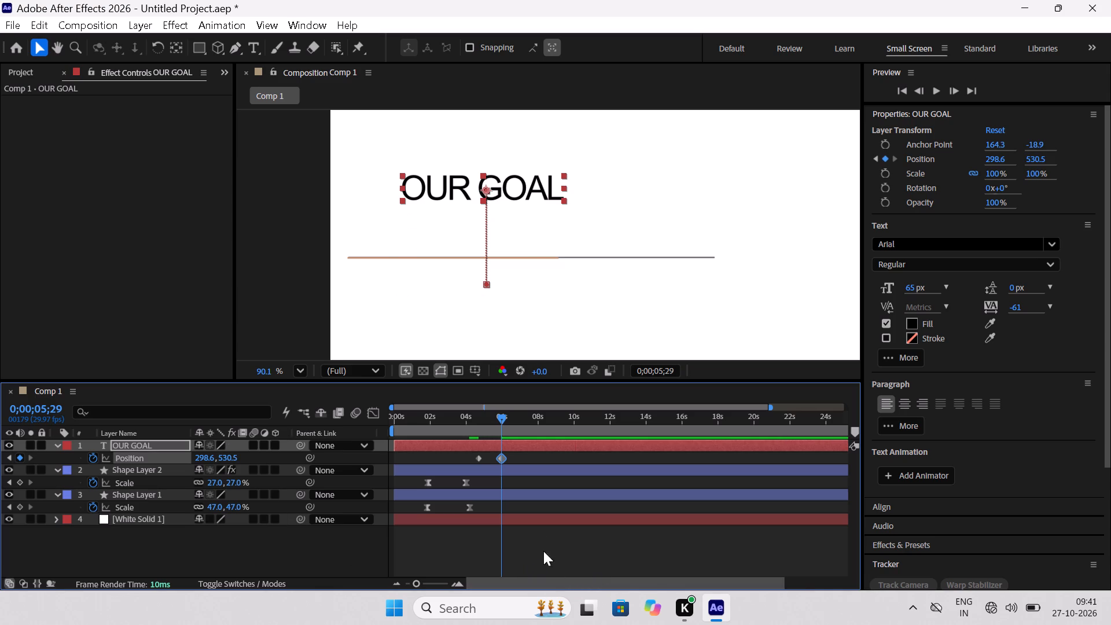
Review the OUR GOAL title's upward movement between its two Position keyframes, returning to the keyframe at 0;00;04;20.
left_click_drag(500, 414, 483, 437)
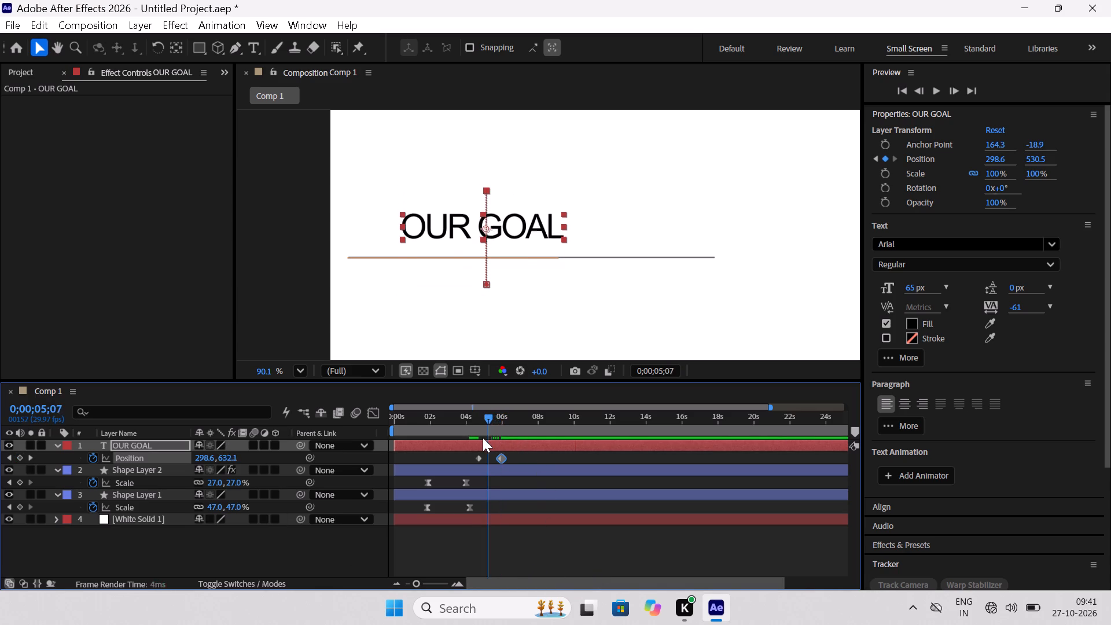
left_click_drag(483, 437, 477, 446)
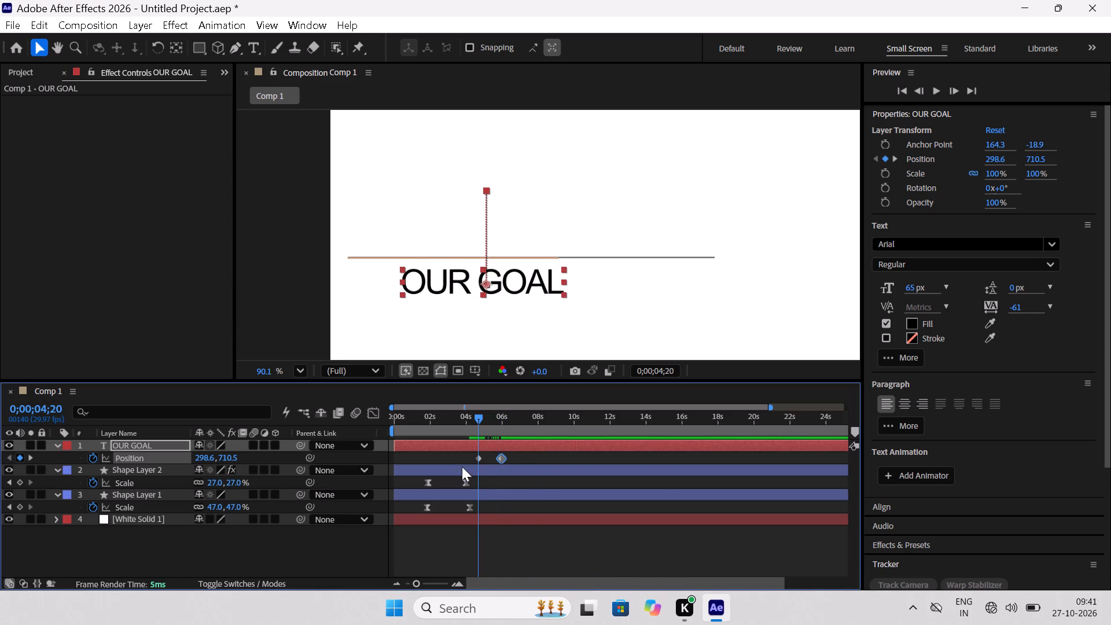
left_click(565, 458)
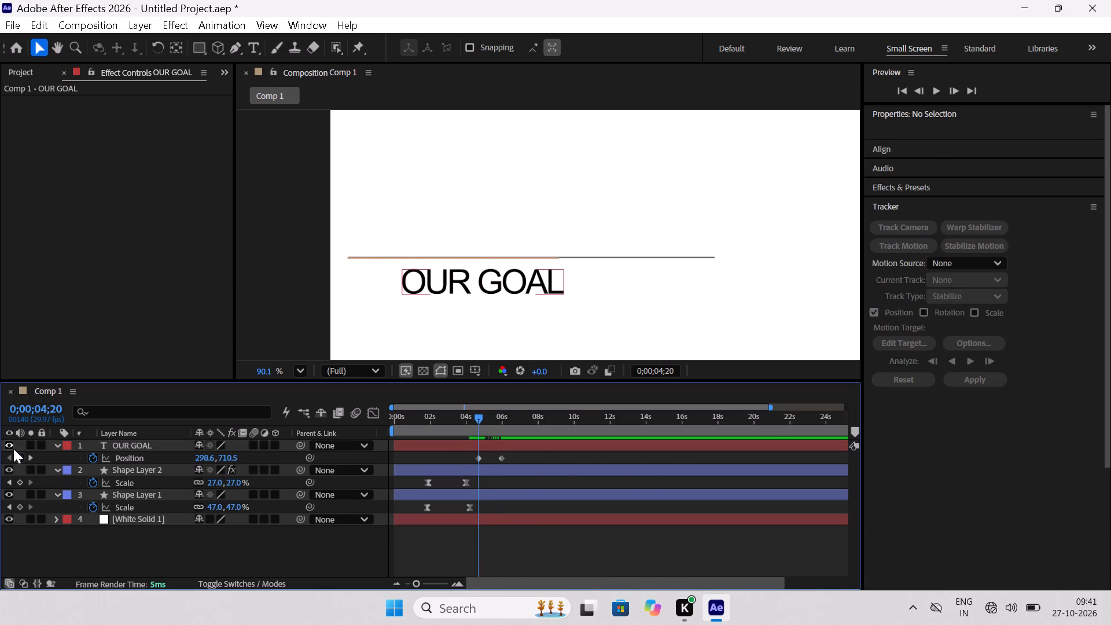
left_click(31, 455)
left_click(8, 459)
Create a red solid layer of 1920 by 1080 px named Red Solid 1.
right_click(195, 558)
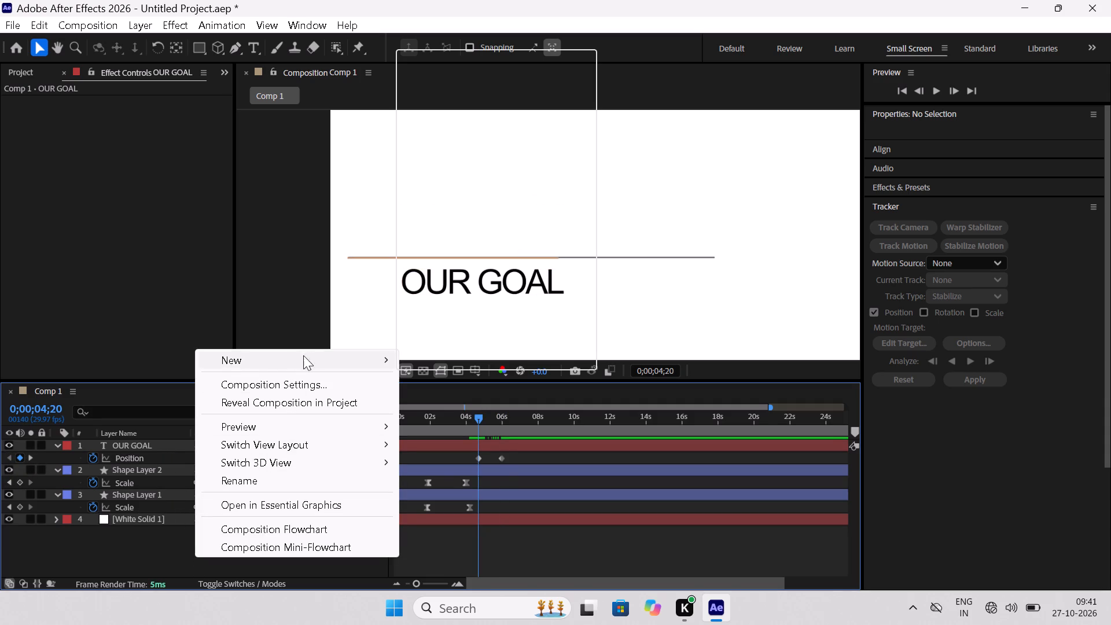
left_click(518, 102)
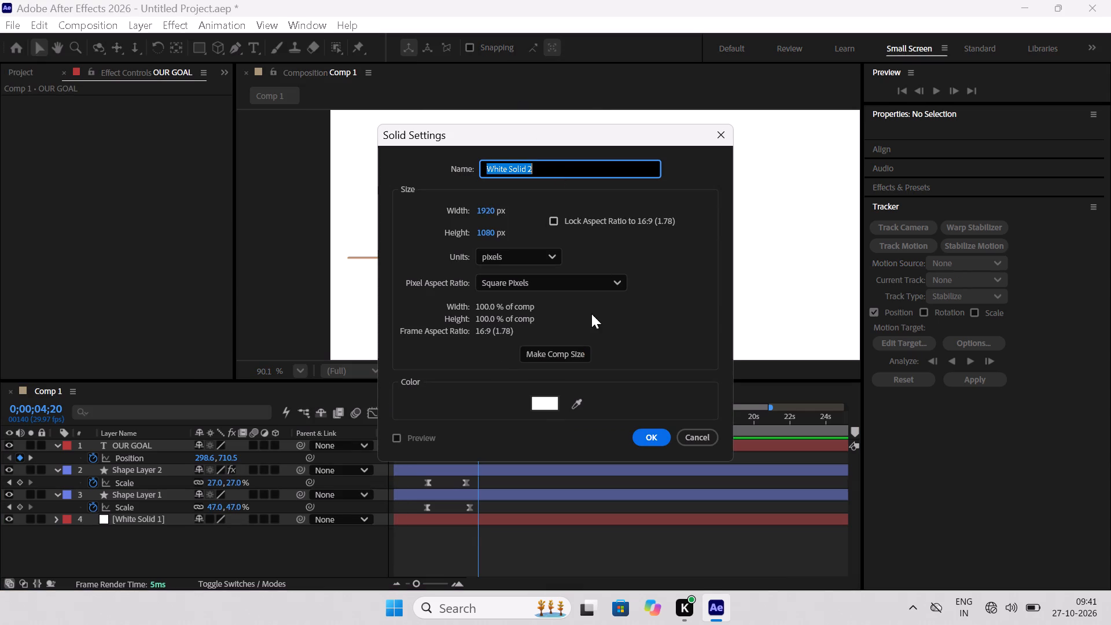
left_click(540, 396)
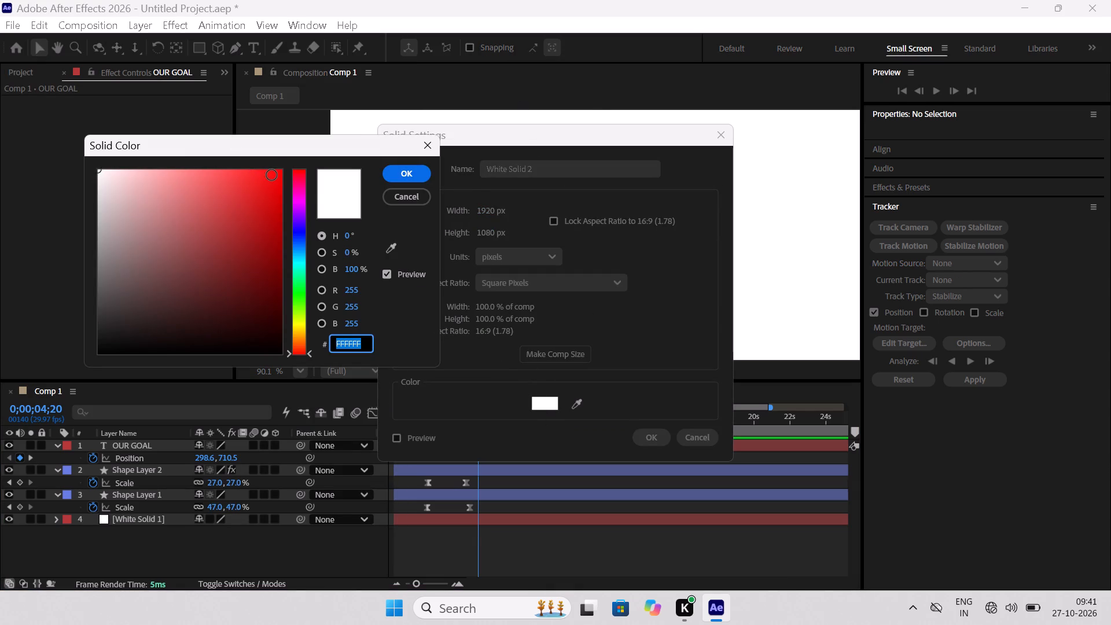
left_click(274, 175)
left_click(400, 163)
left_click(403, 167)
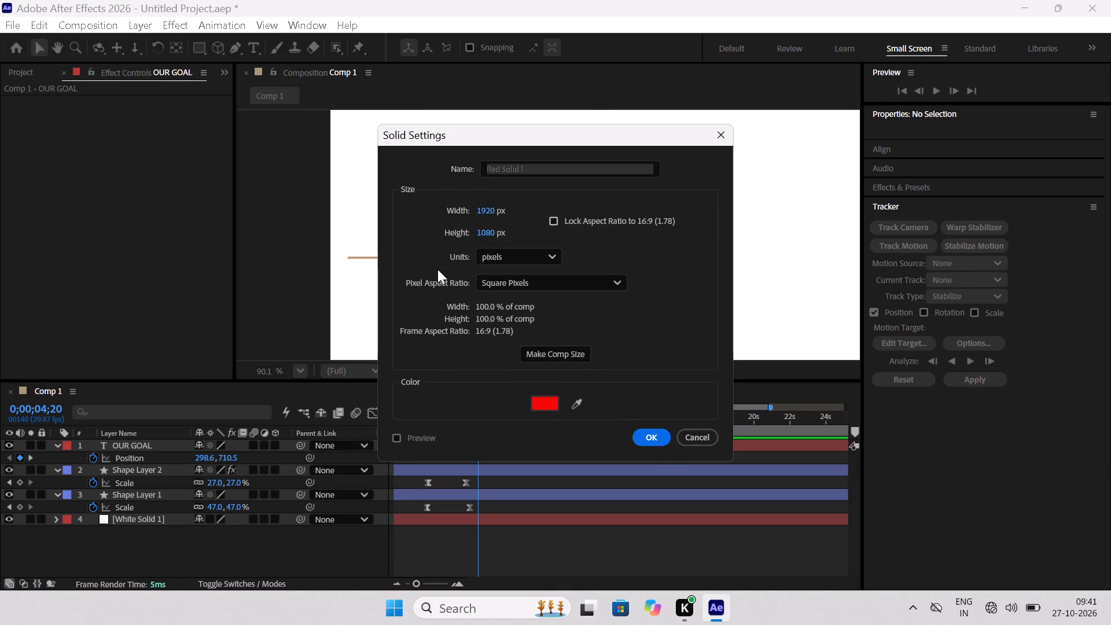
left_click(652, 440)
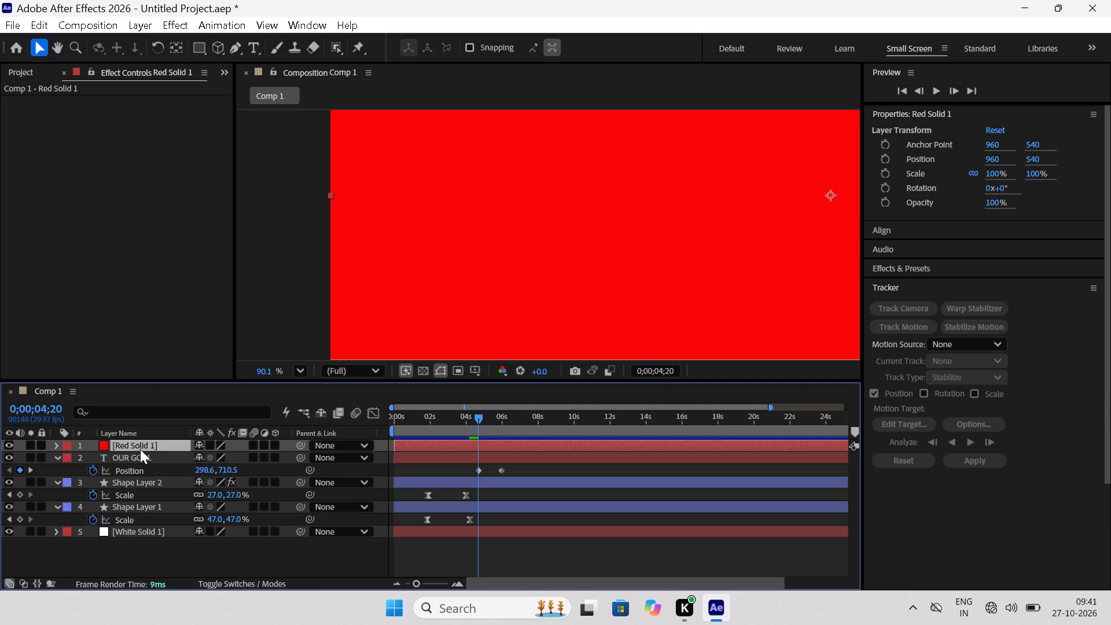
Show the layers' Mode and Track Matte columns in the timeline.
left_click(265, 584)
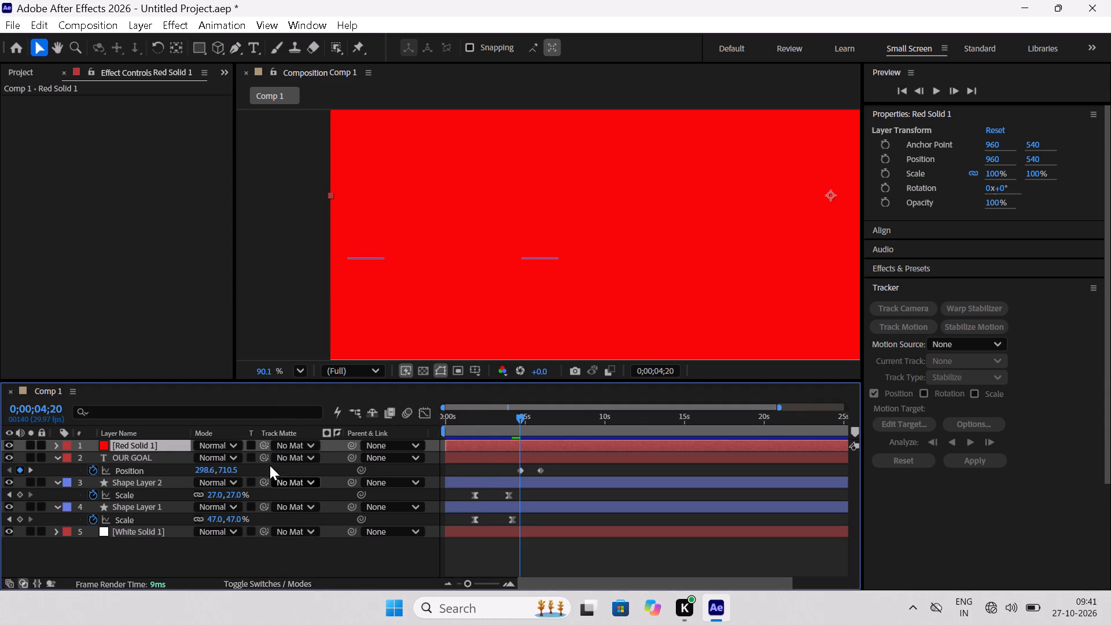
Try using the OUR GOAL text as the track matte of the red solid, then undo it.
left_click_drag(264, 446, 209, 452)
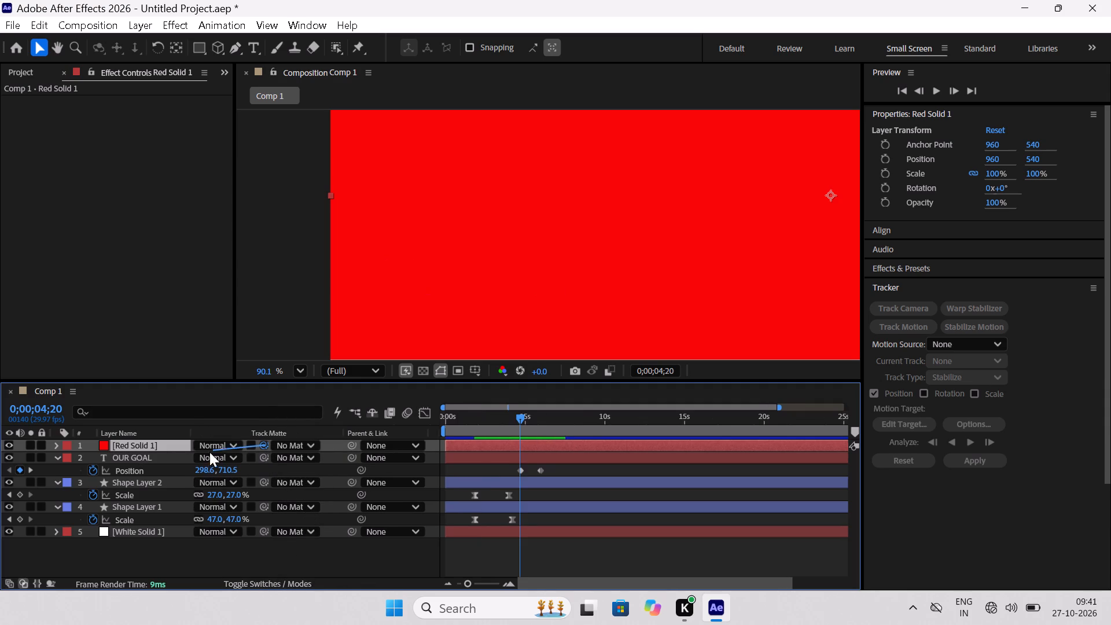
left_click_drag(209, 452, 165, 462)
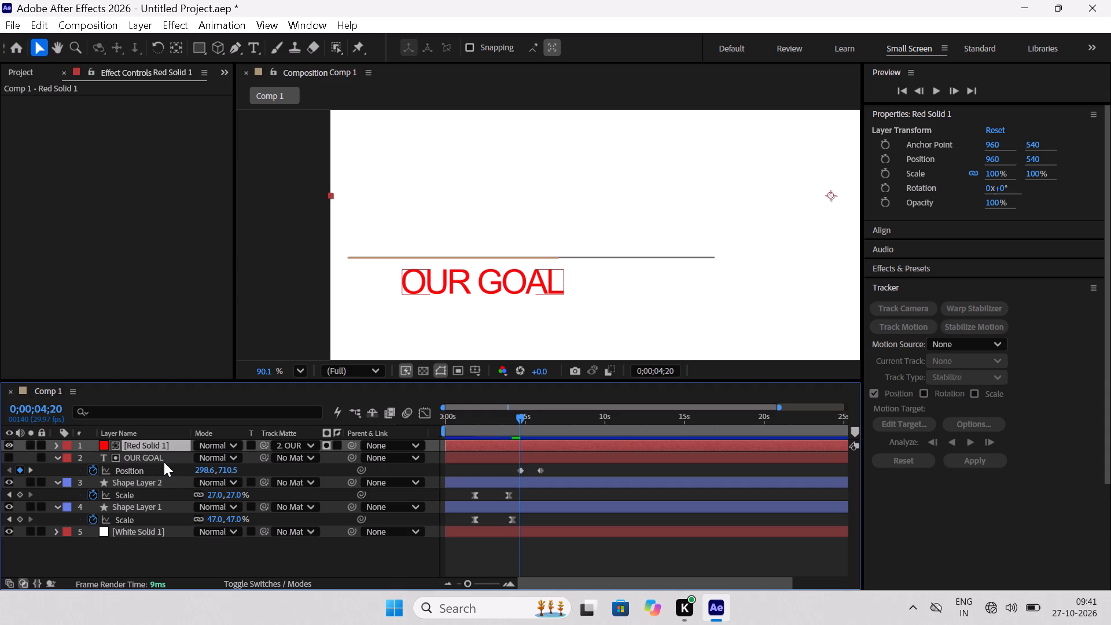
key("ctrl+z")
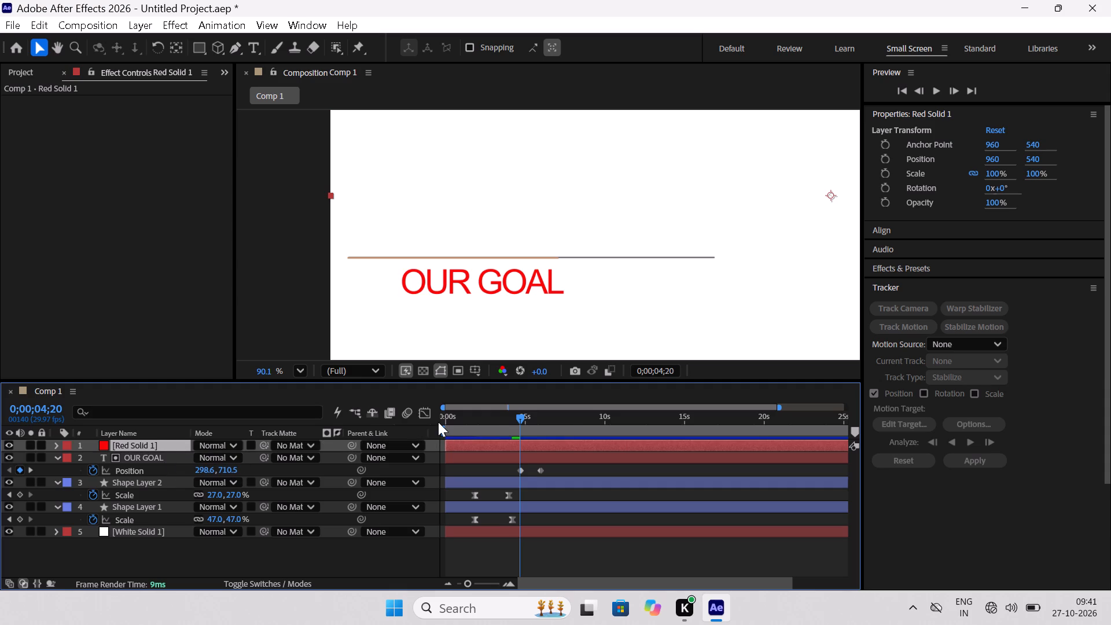
Squash the red solid vertically to about 43.7% and move it above the line, to a position of about 944, 420.
scroll(664, 277, "down", 4)
scroll(667, 285, "up", 1)
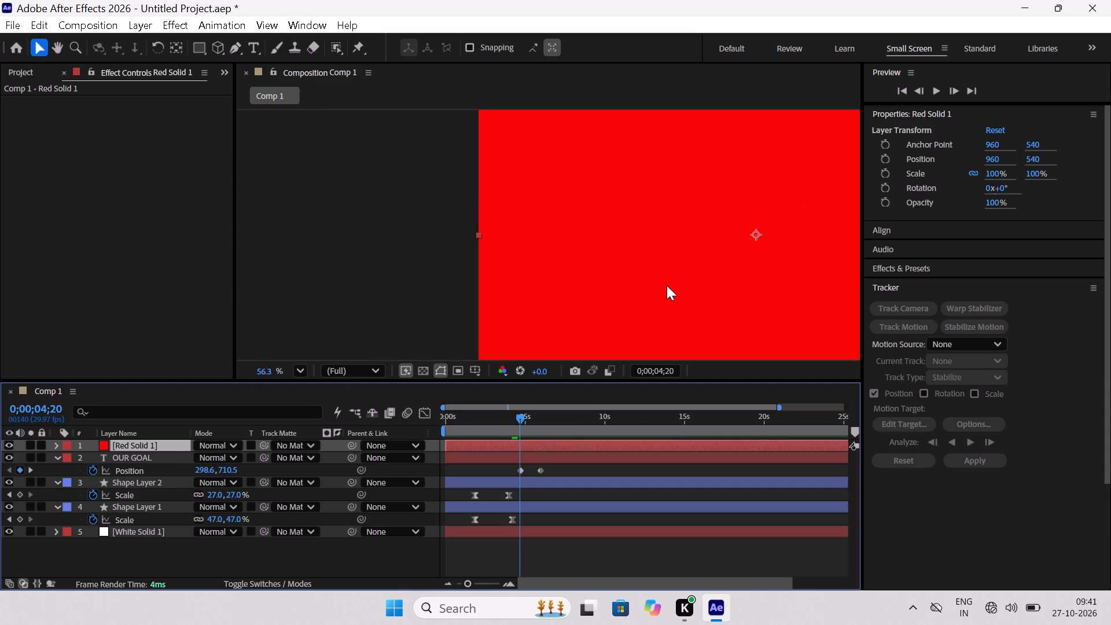
scroll(667, 285, "up", 3)
scroll(843, 203, "down", 5)
scroll(842, 203, "up", 3)
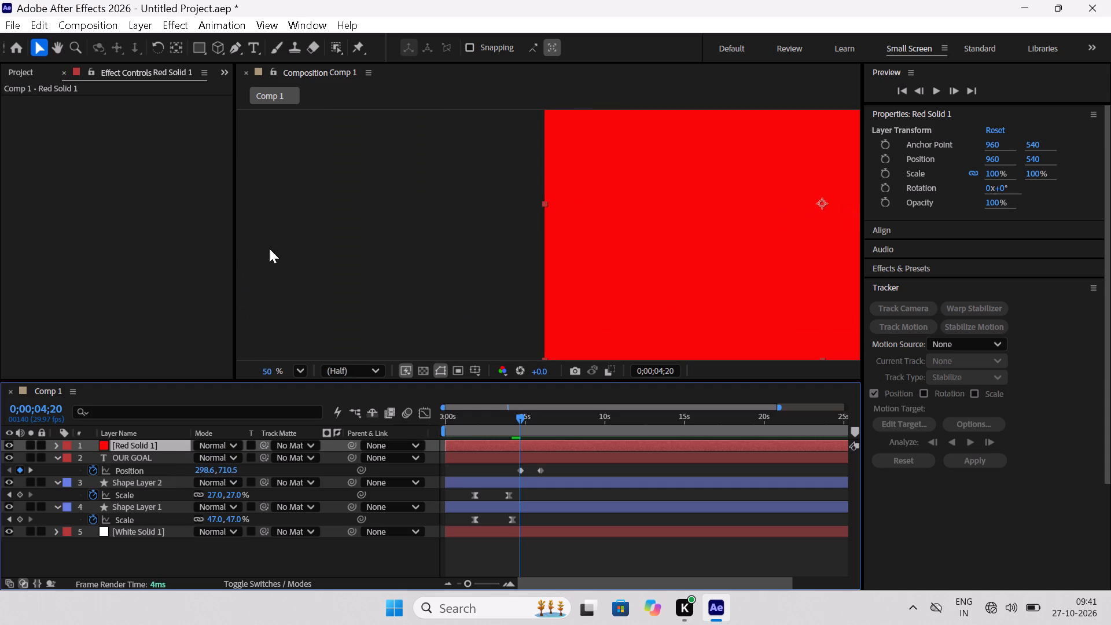
scroll(293, 215, "down", 4)
scroll(368, 112, "down", 1)
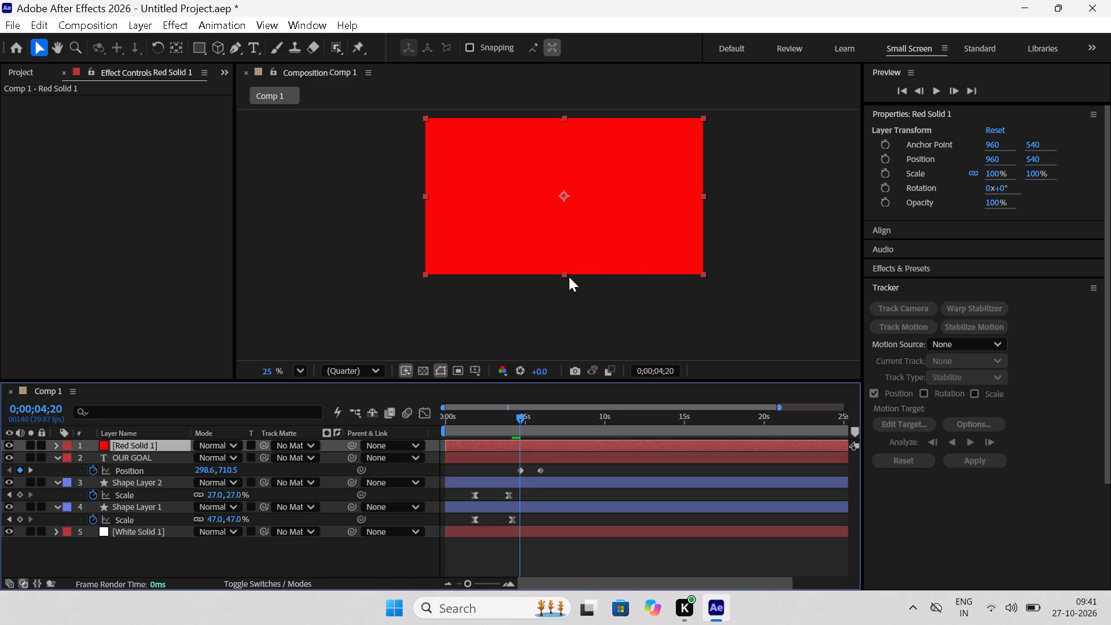
left_click_drag(564, 277, 578, 237)
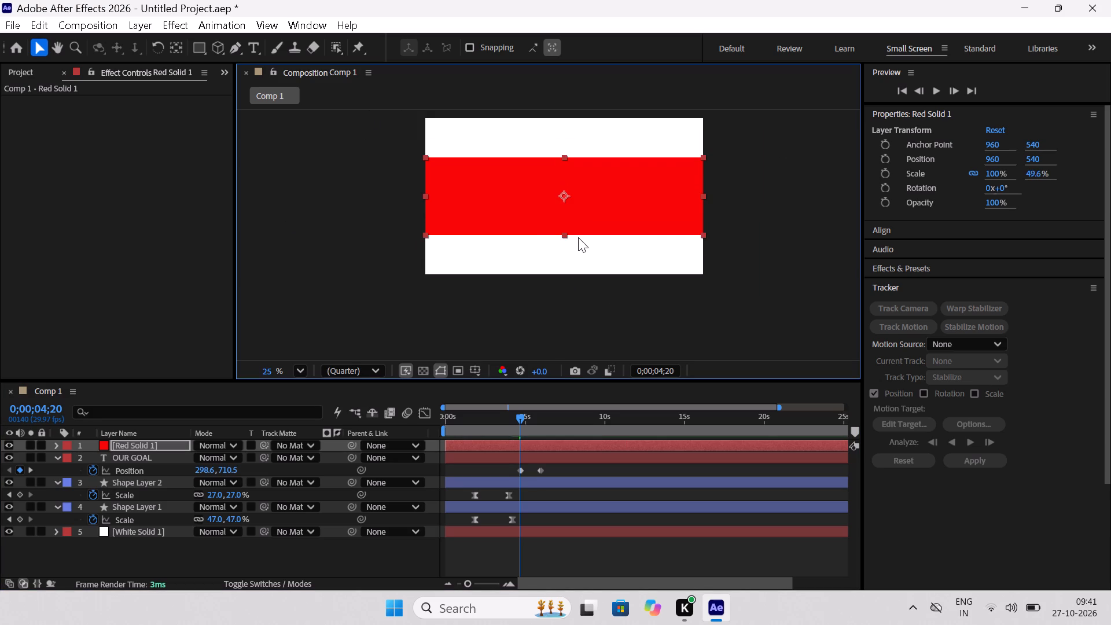
left_click_drag(578, 237, 578, 233)
left_click_drag(594, 211, 592, 177)
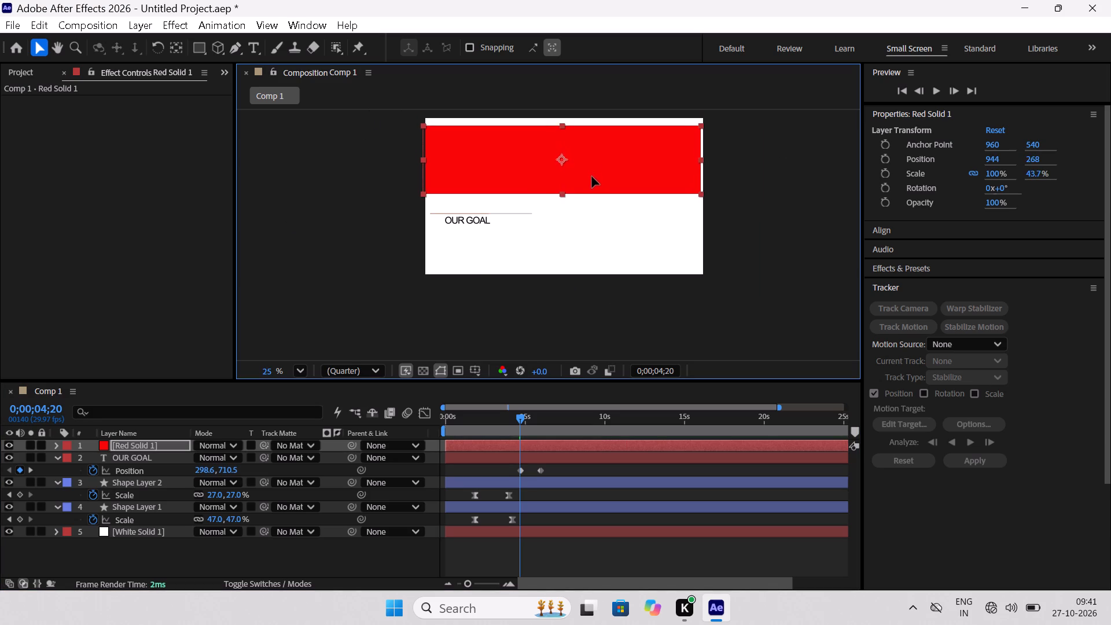
left_click_drag(592, 177, 595, 194)
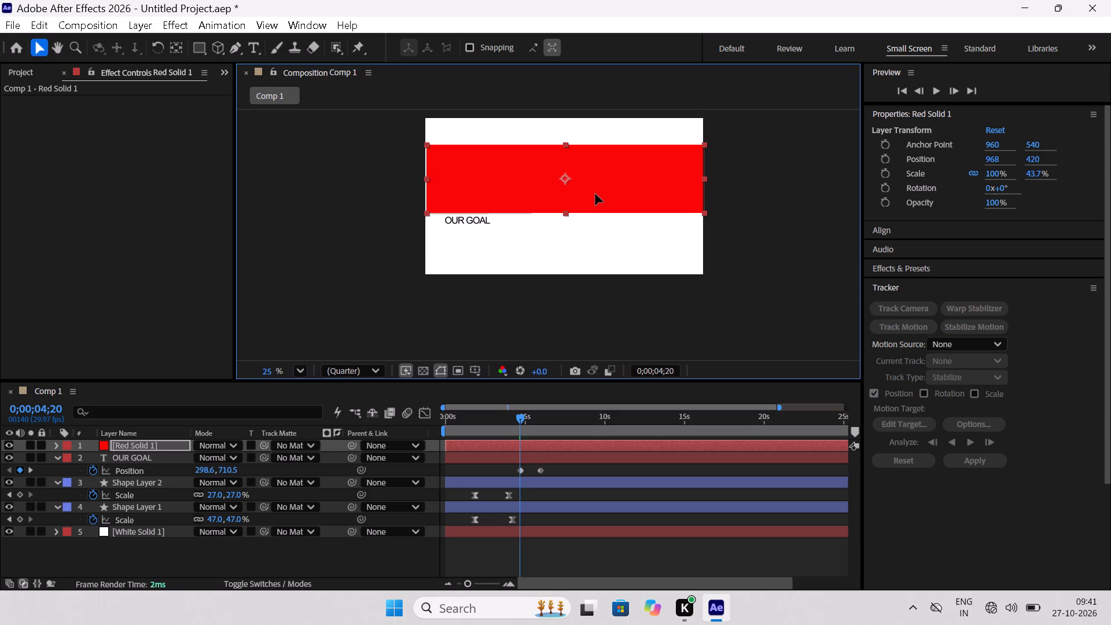
left_click_drag(595, 194, 592, 194)
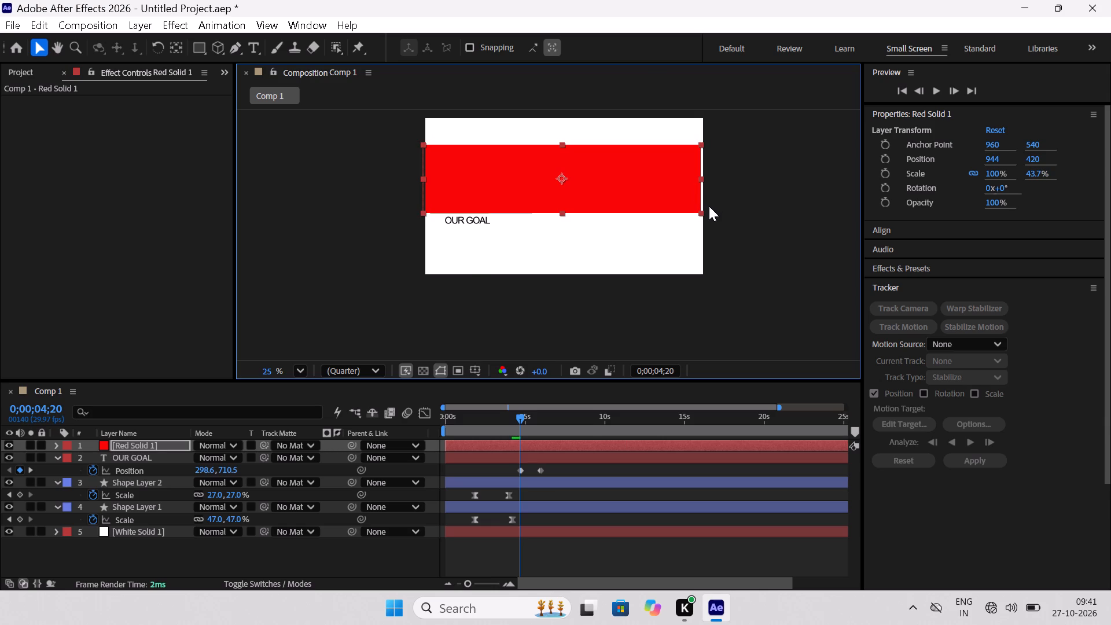
Narrow the red solid to about 72.9% width and set its bottom edge on the line, at a position of about 694, 428.
left_click_drag(700, 176, 686, 175)
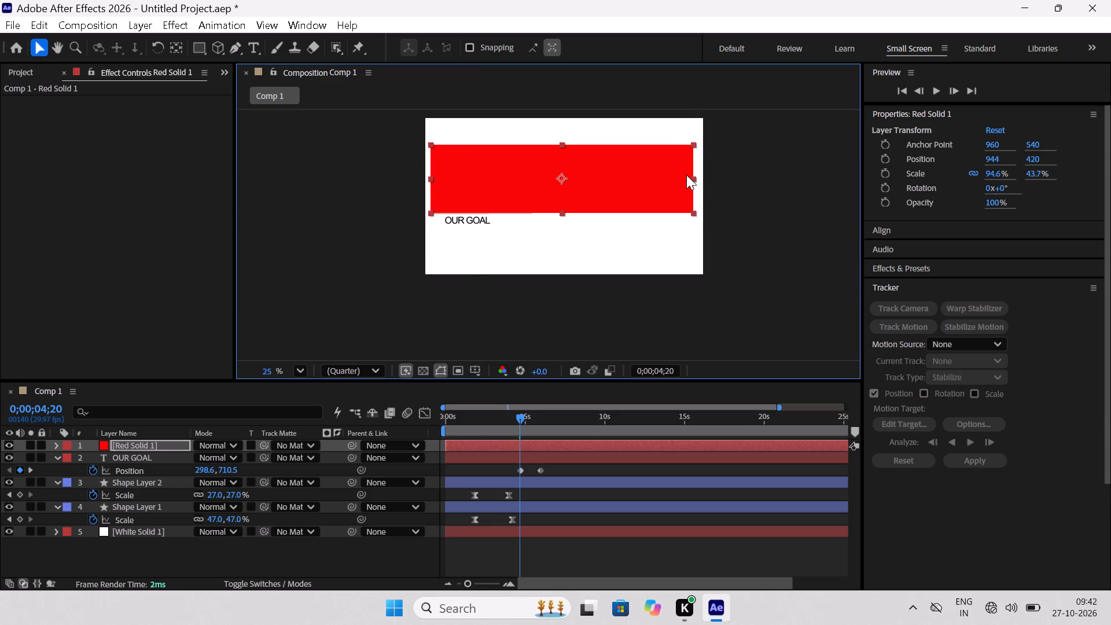
left_click_drag(686, 175, 663, 175)
left_click_drag(624, 181, 594, 179)
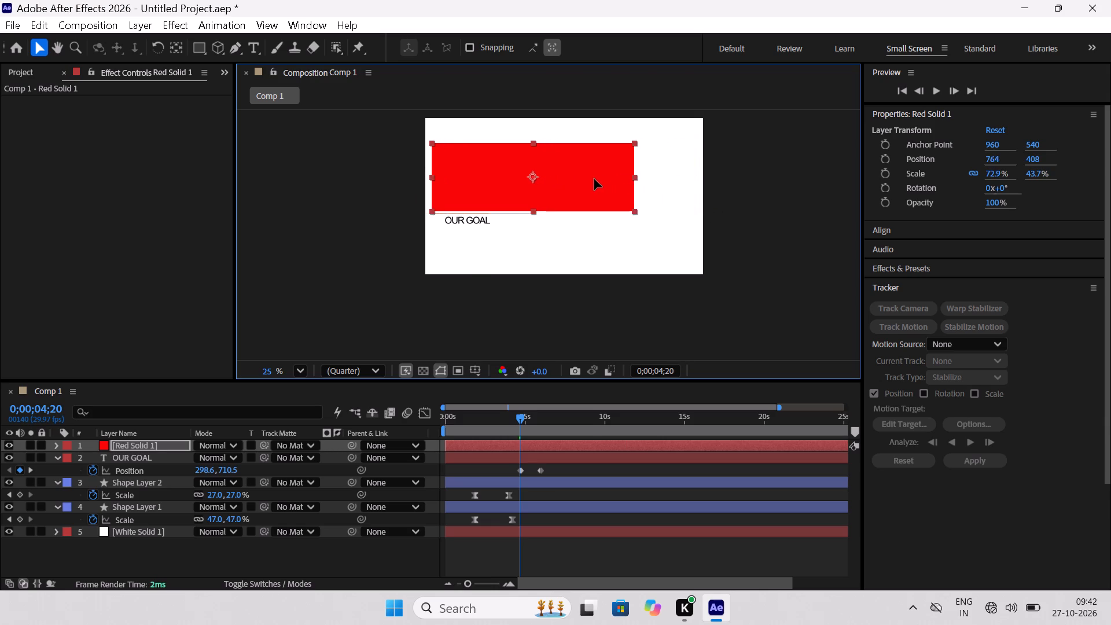
left_click_drag(594, 179, 591, 181)
scroll(451, 183, "up", 5)
left_click(581, 201)
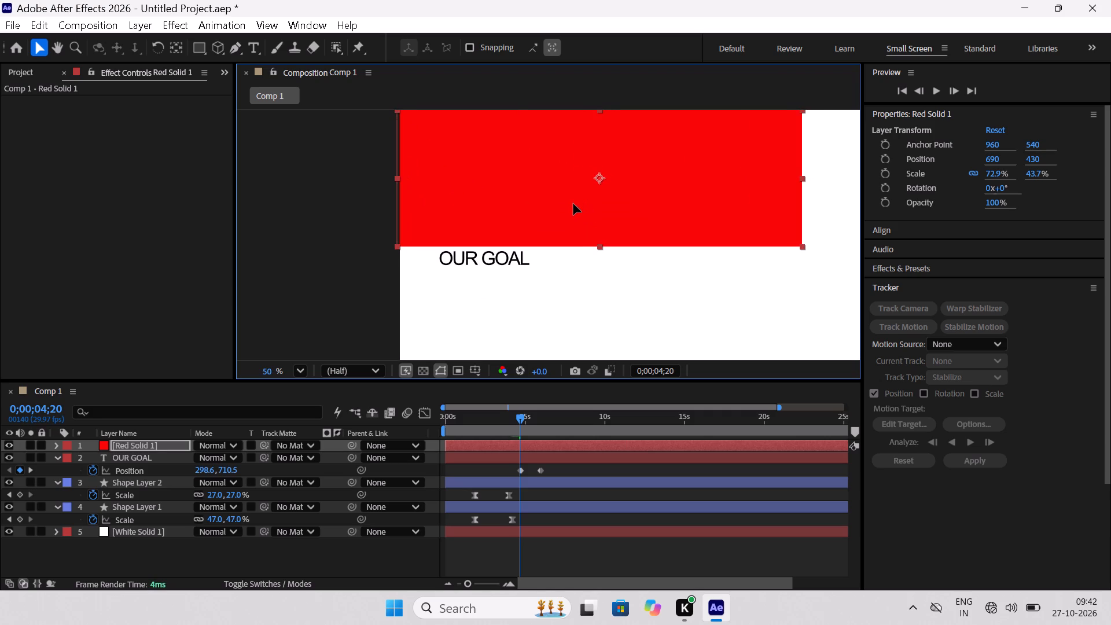
left_click(577, 208)
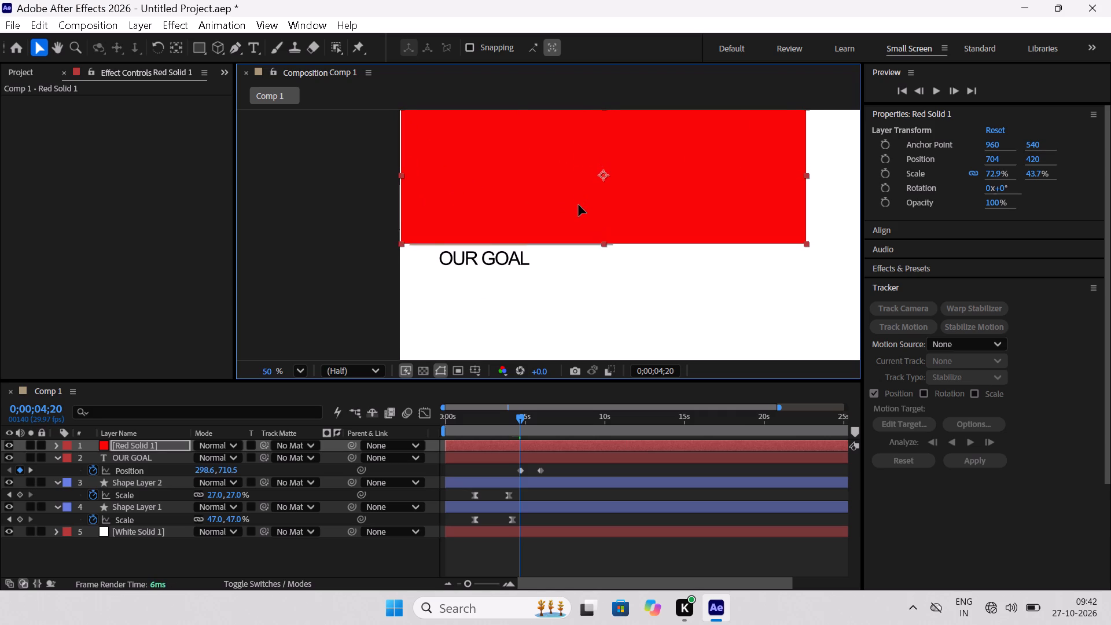
left_click(577, 205)
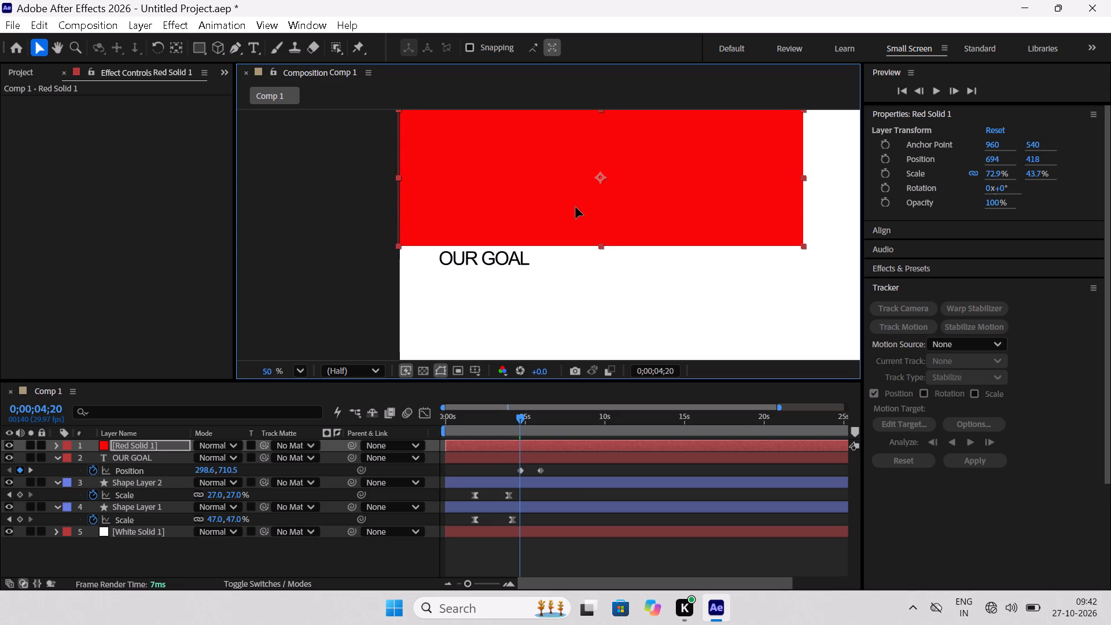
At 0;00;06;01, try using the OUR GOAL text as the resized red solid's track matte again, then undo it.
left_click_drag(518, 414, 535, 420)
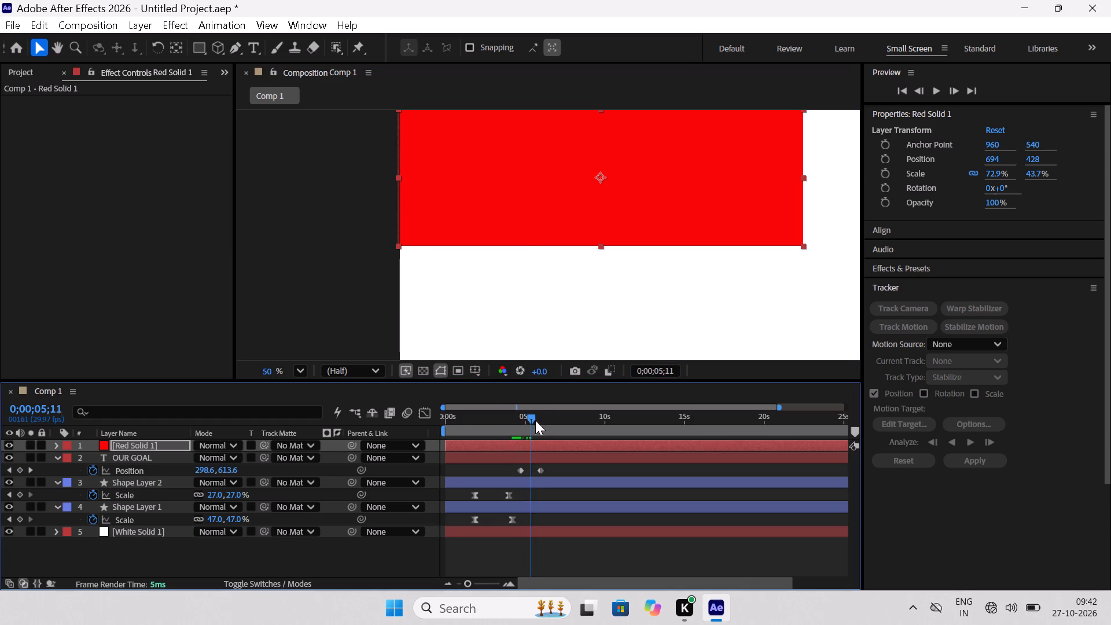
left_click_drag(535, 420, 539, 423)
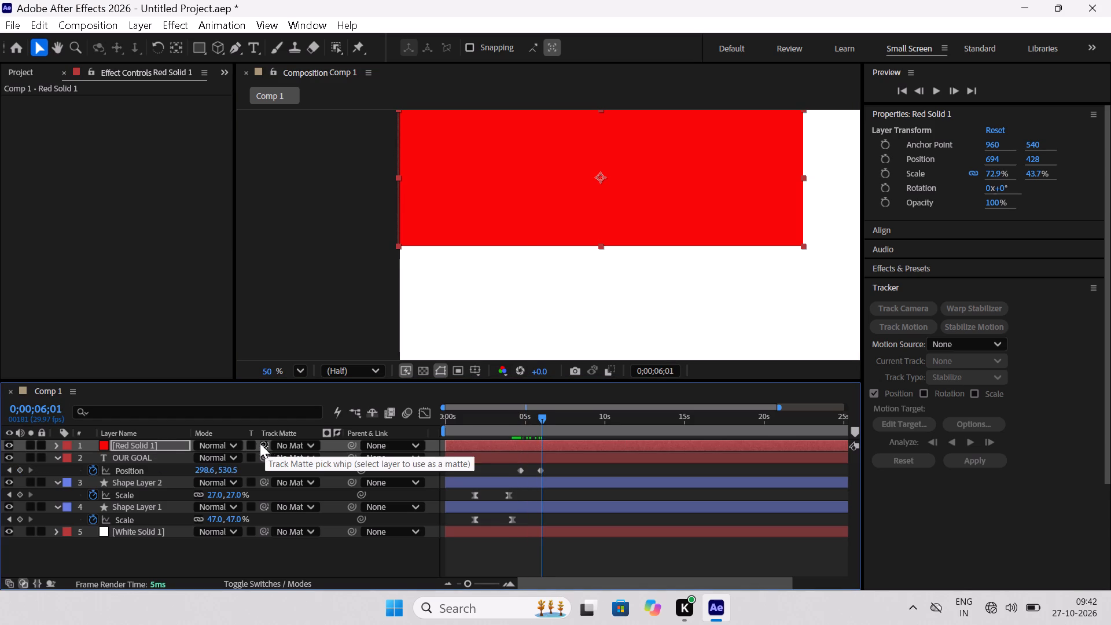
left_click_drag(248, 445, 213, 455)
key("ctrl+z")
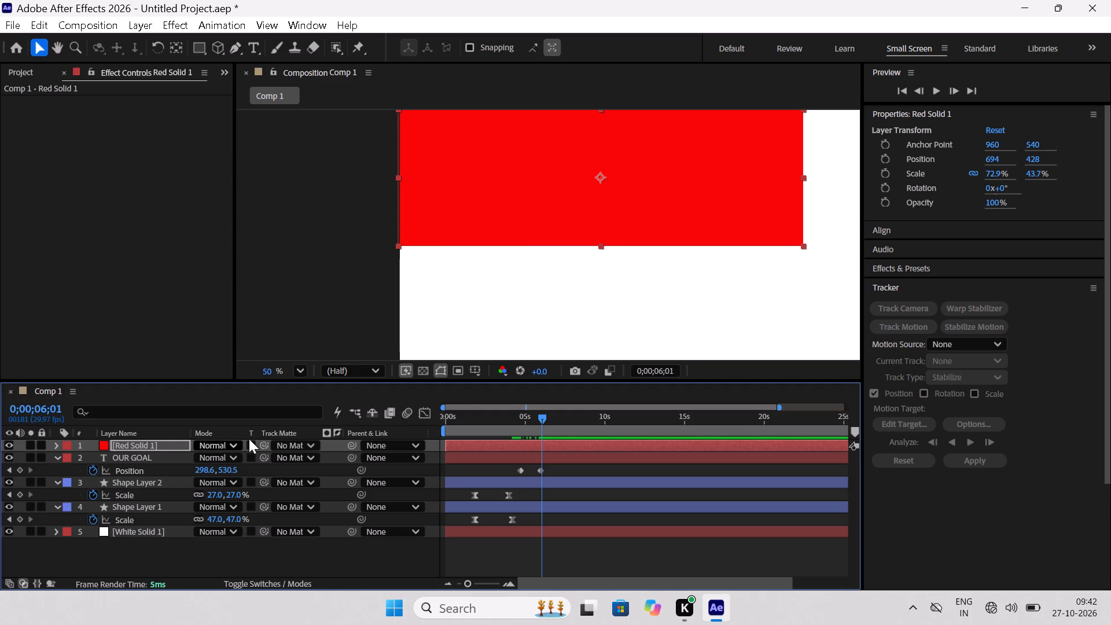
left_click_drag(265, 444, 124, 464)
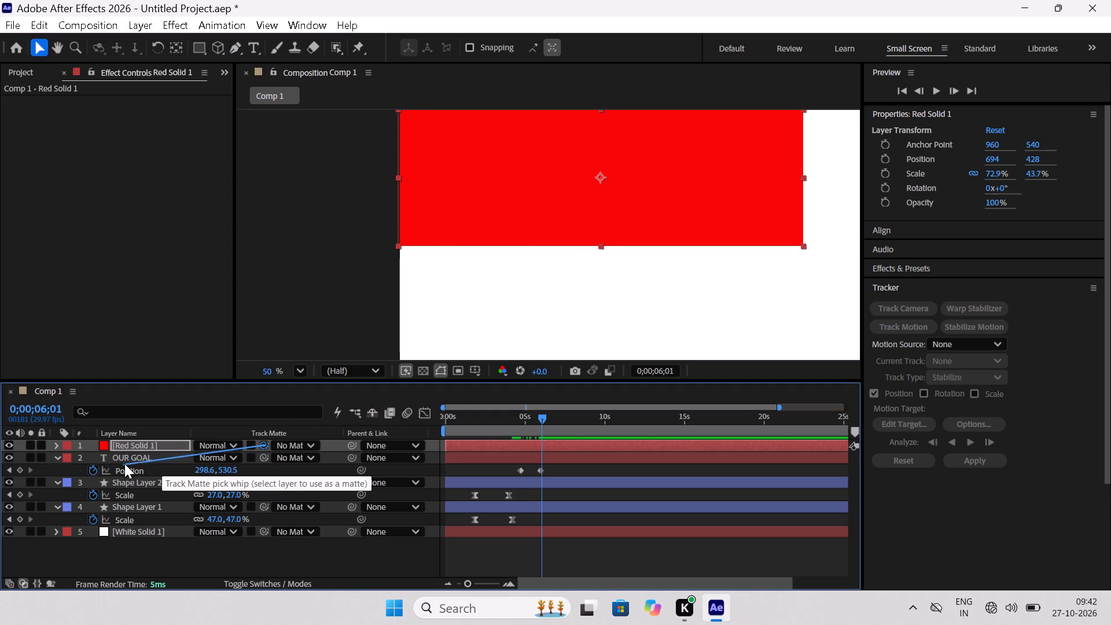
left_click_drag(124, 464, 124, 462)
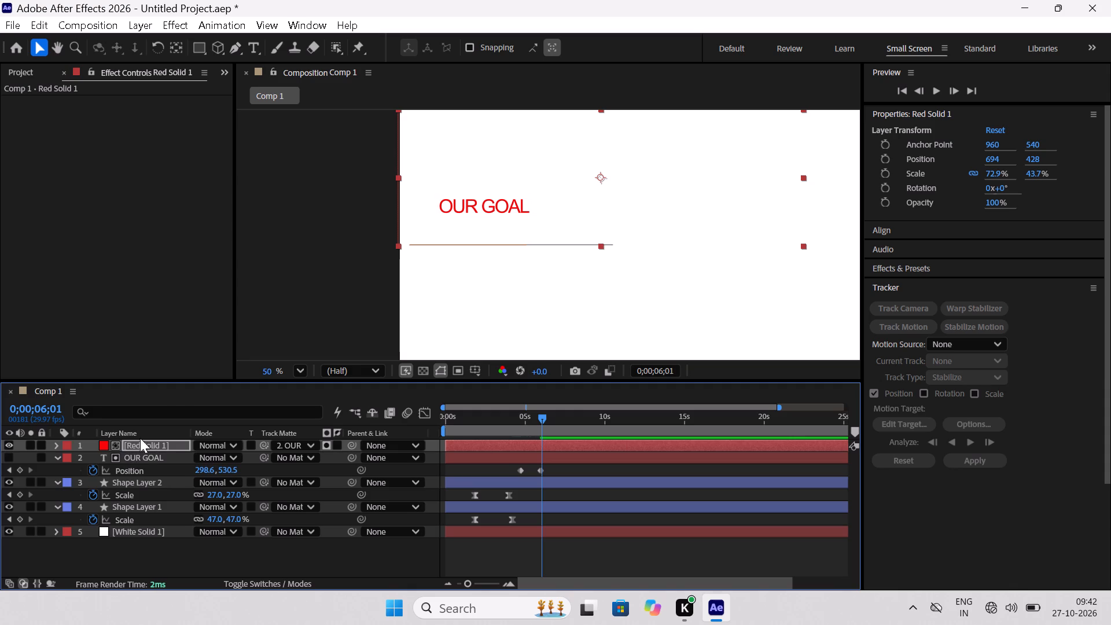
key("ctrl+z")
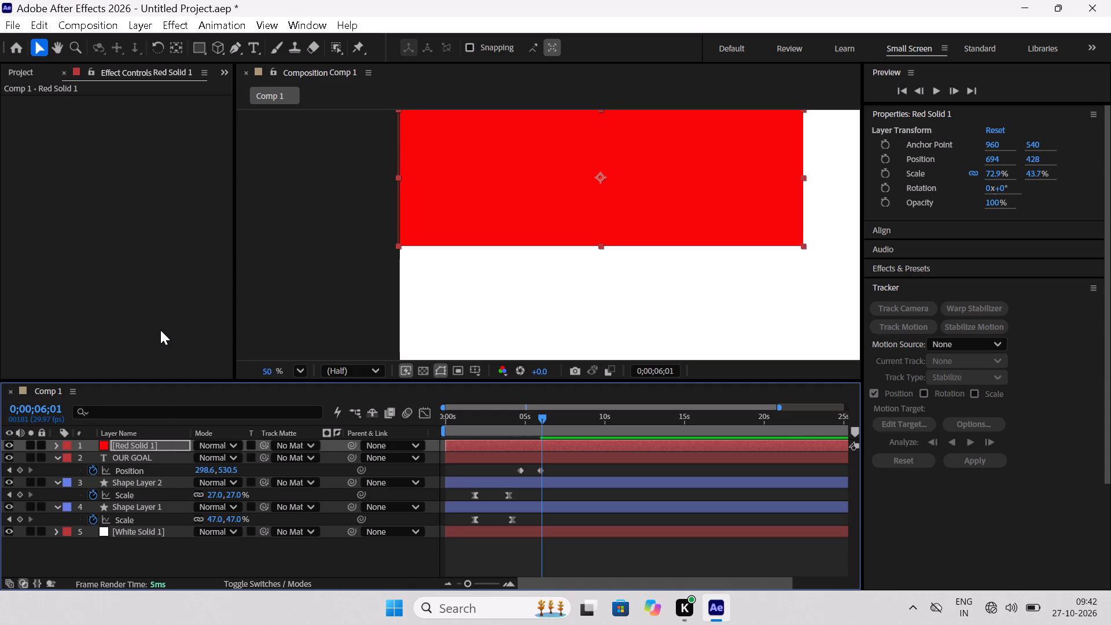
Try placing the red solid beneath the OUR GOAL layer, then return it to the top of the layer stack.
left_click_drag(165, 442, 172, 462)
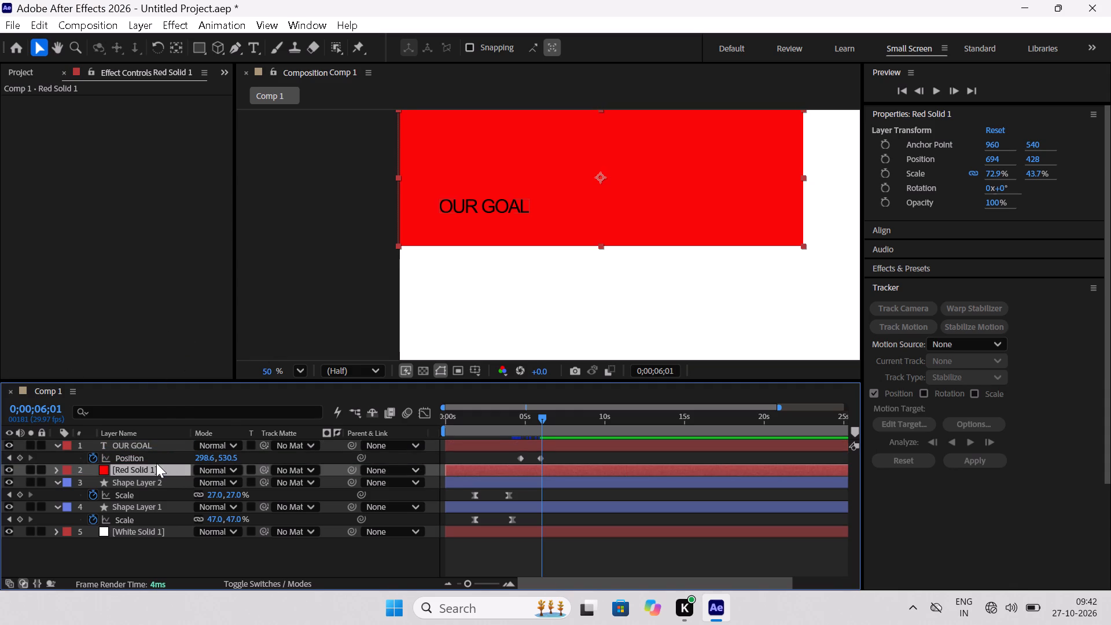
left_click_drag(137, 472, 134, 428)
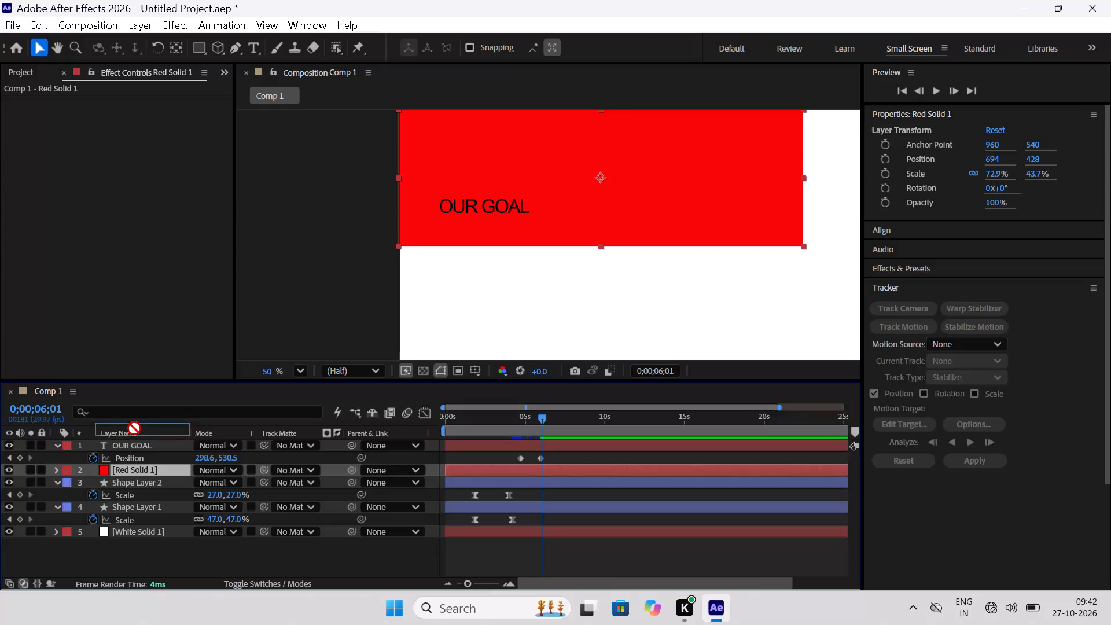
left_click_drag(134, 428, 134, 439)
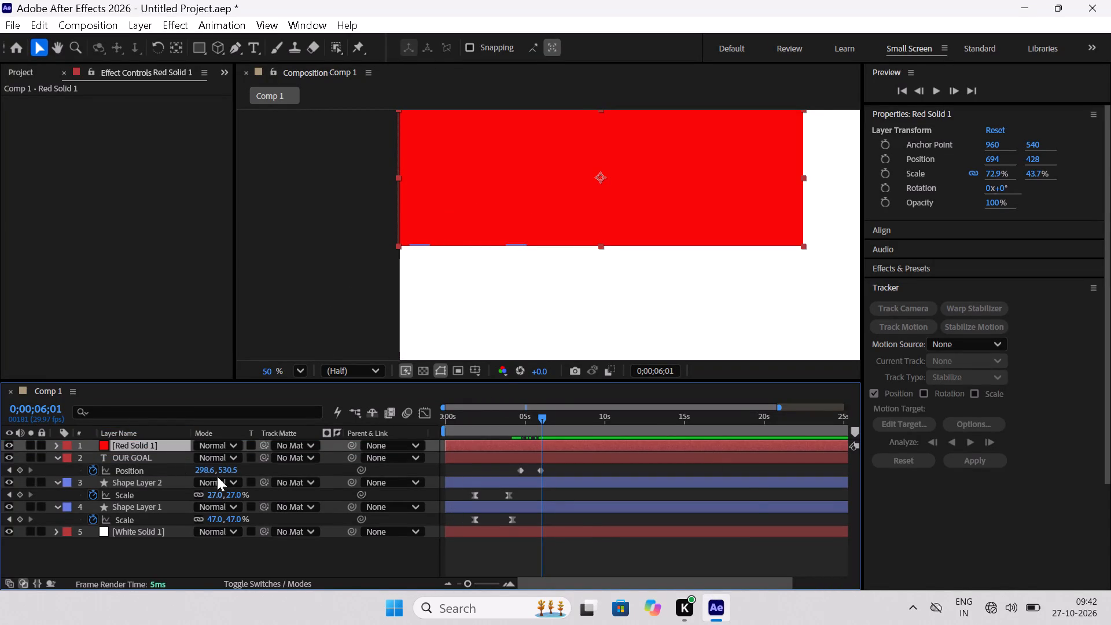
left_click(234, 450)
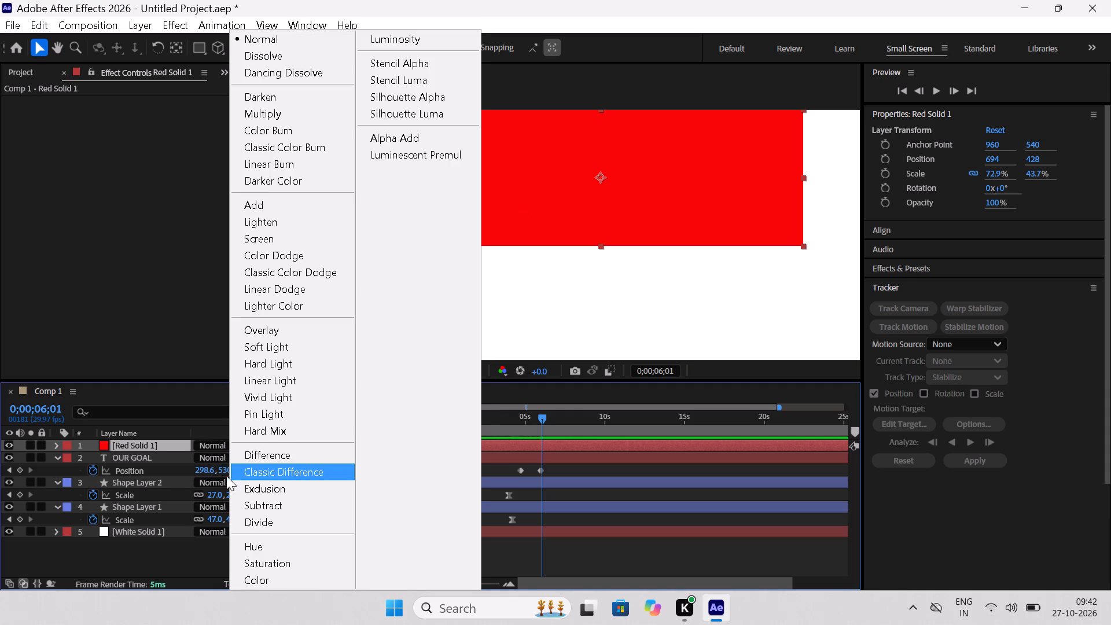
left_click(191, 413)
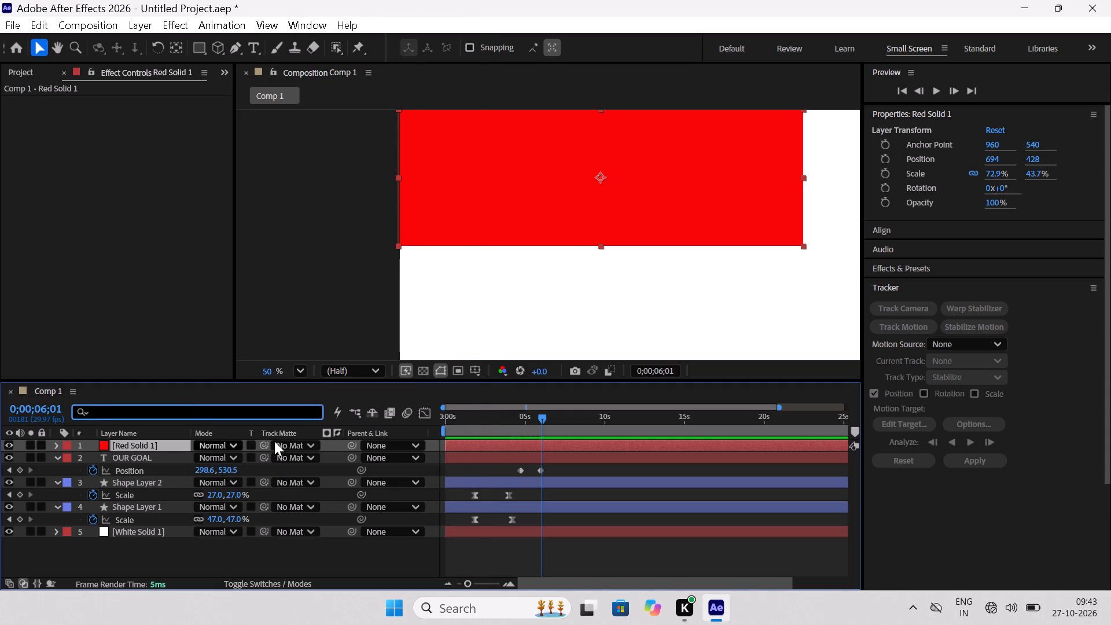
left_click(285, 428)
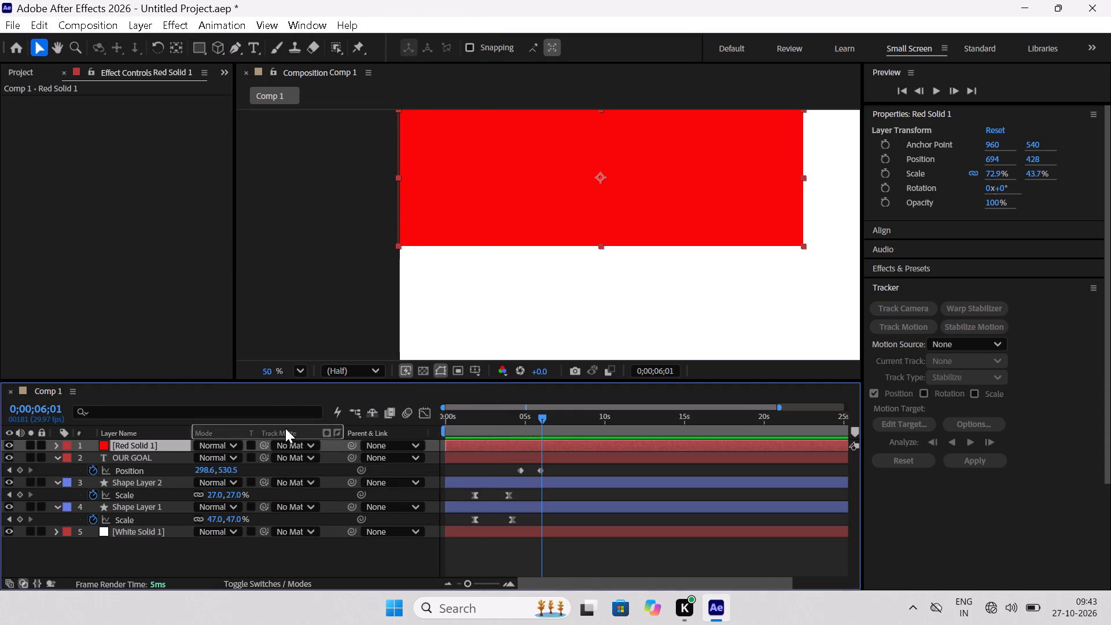
Set the OUR GOAL text layer as the track matte of the red solid.
left_click_drag(260, 447, 172, 479)
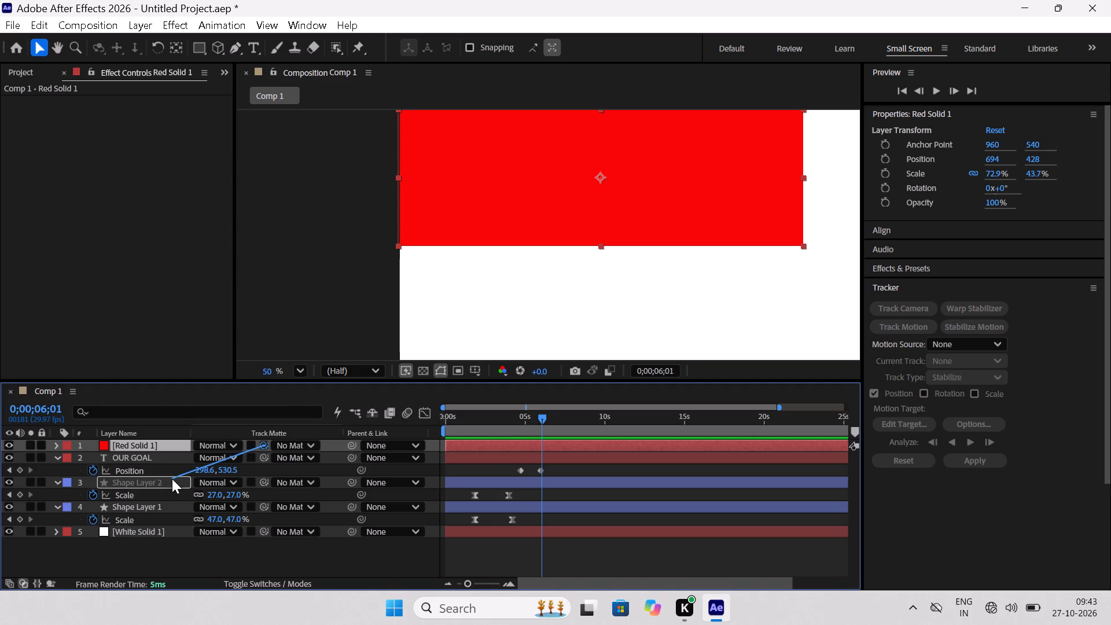
left_click_drag(172, 479, 117, 458)
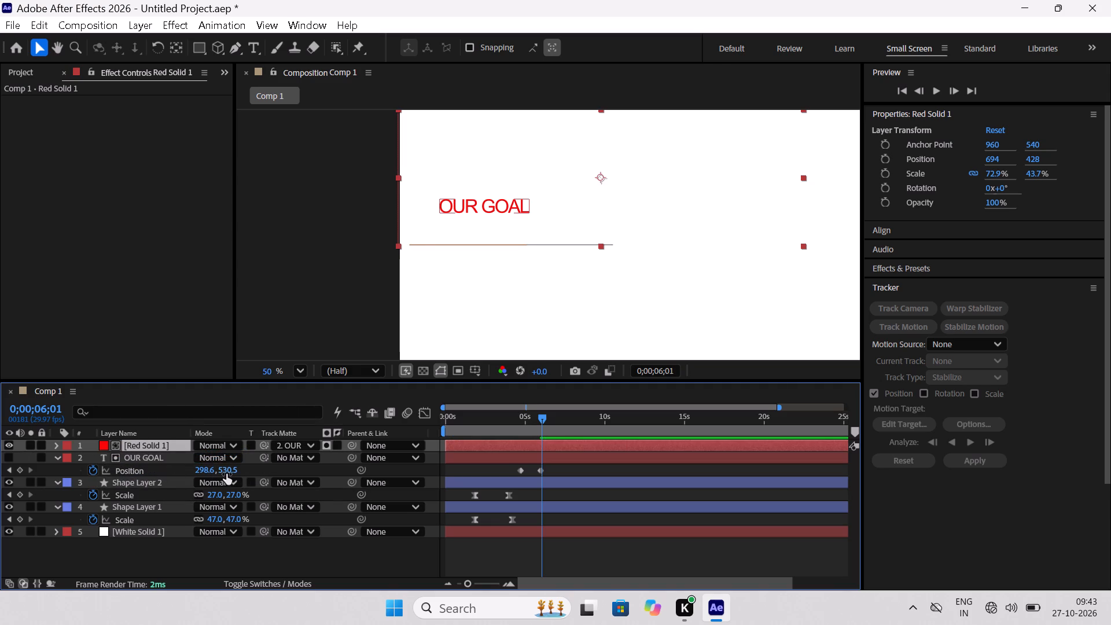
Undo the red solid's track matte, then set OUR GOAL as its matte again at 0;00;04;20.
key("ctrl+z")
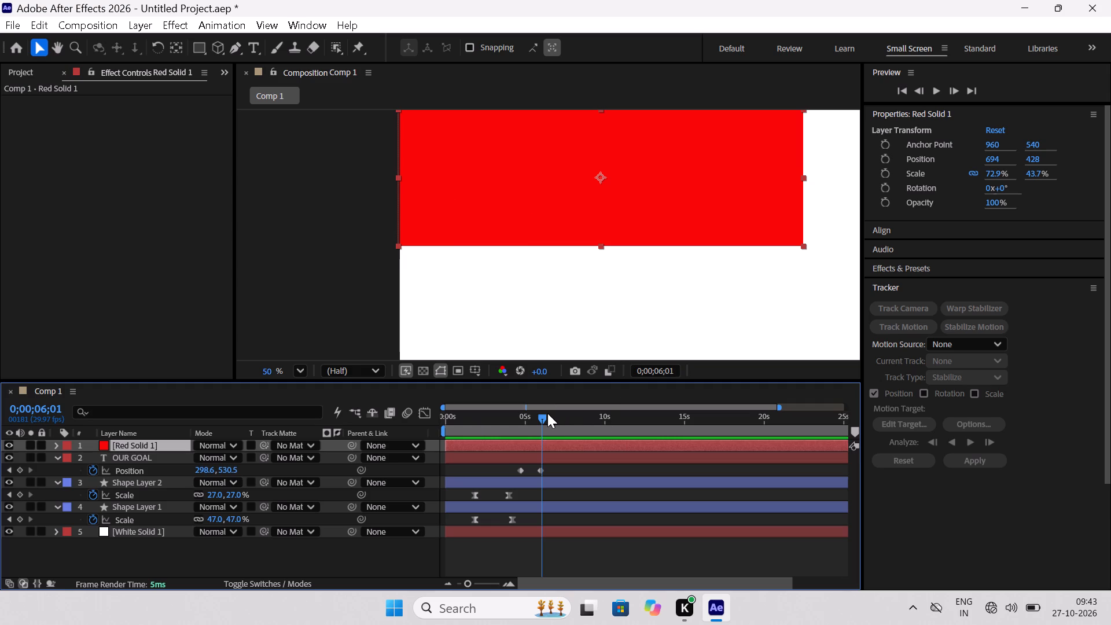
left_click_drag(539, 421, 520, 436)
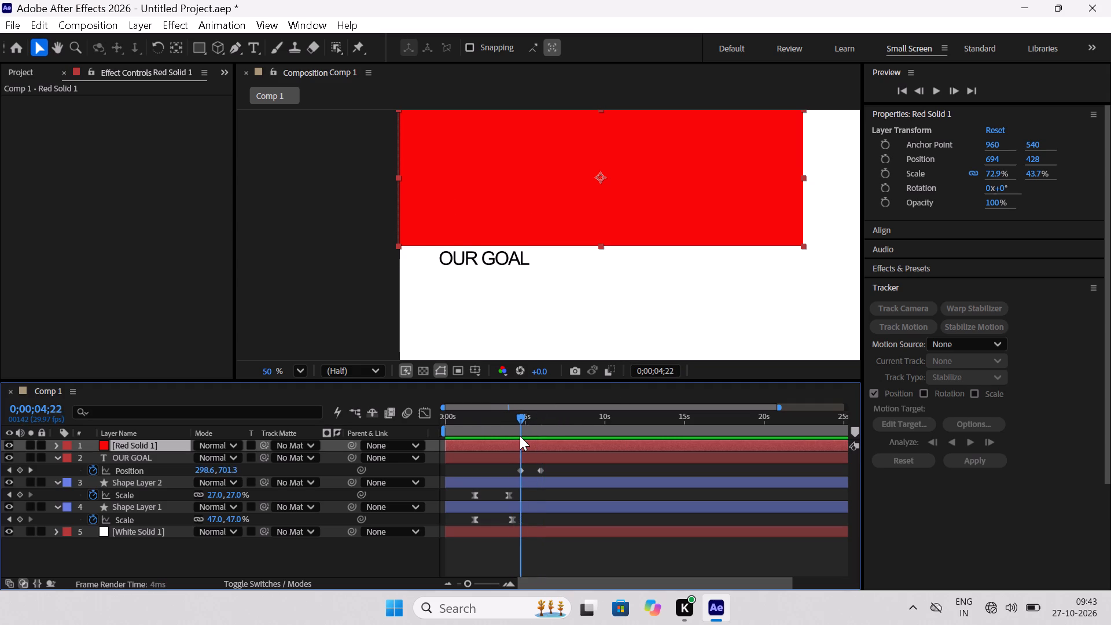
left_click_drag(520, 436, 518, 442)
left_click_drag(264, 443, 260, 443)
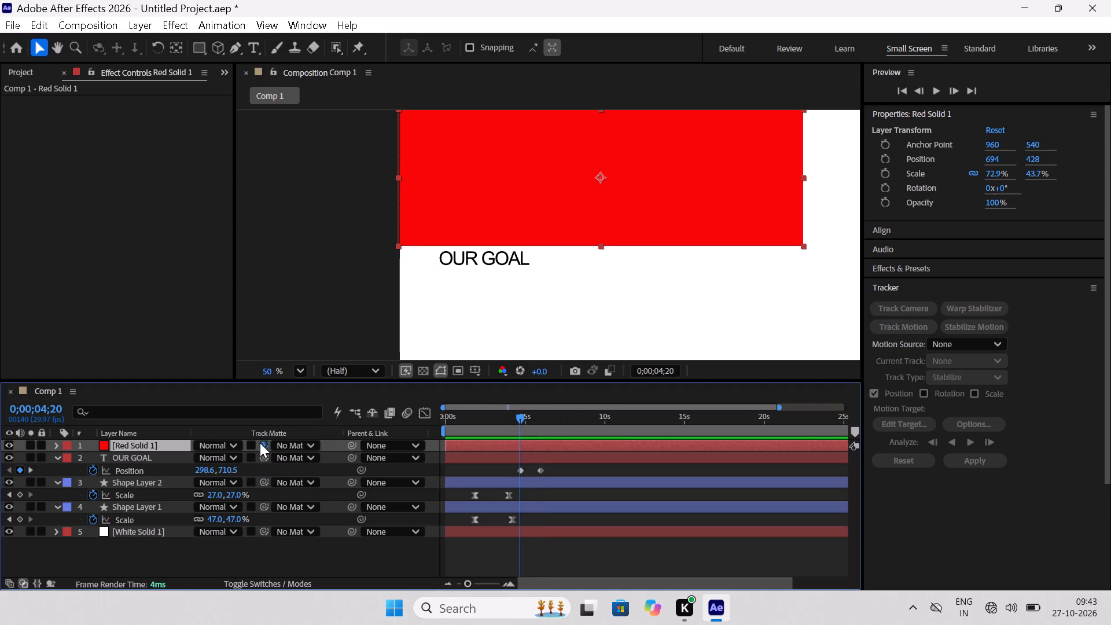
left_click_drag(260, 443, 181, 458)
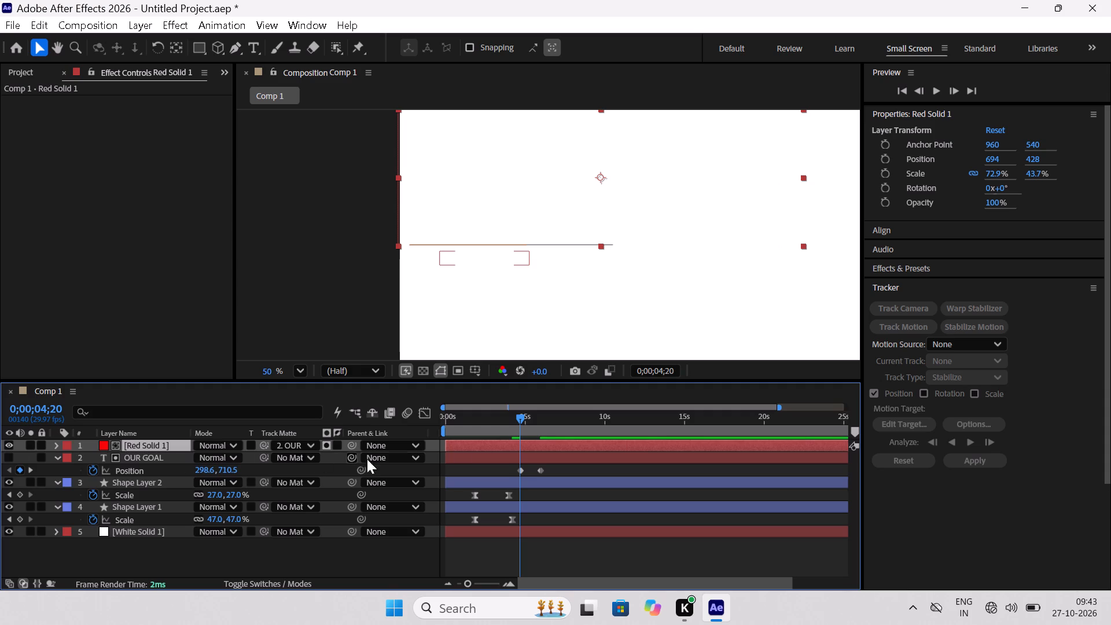
Scrub back and forth between about 0;00;01;15 and 0;00;06;15 to review the OUR GOAL reveal above the line.
left_click_drag(521, 416, 517, 418)
left_click_drag(517, 418, 550, 447)
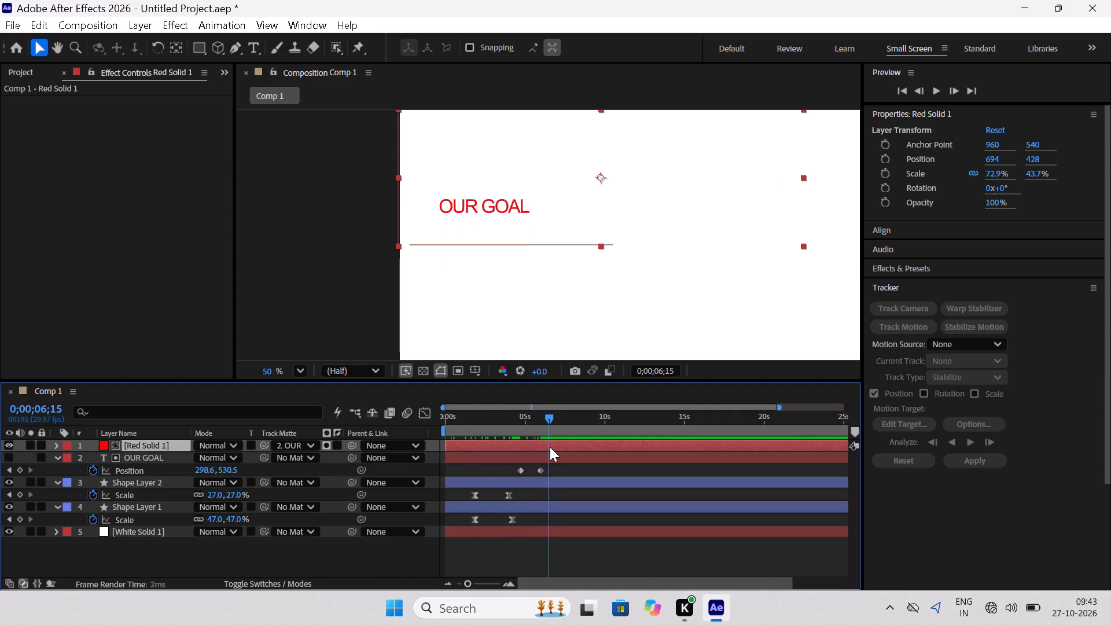
left_click_drag(550, 447, 507, 454)
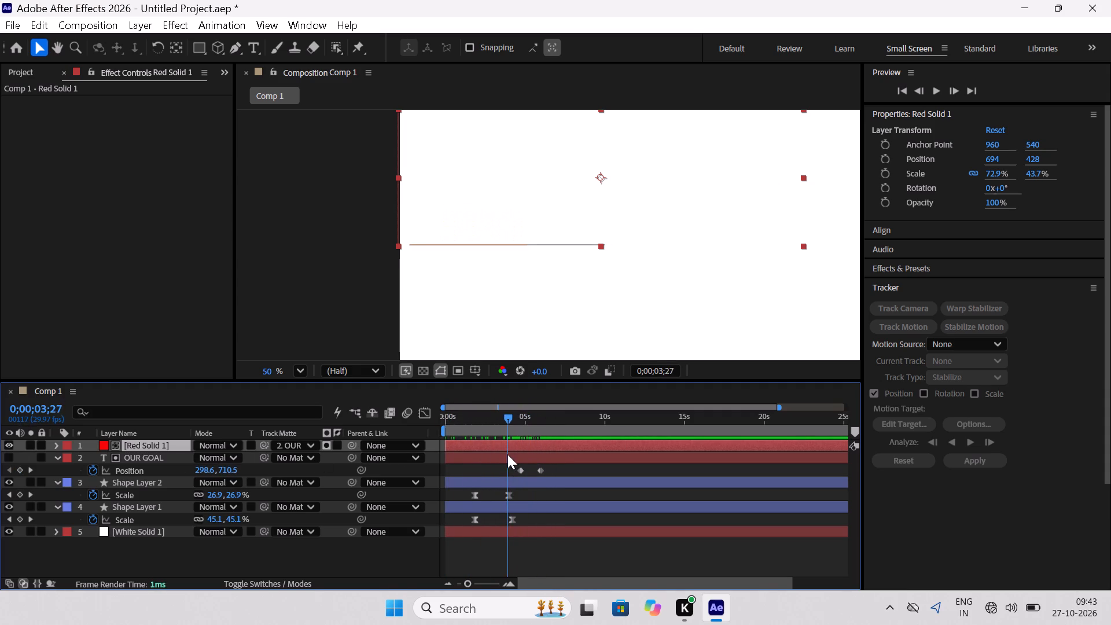
left_click_drag(507, 454, 536, 454)
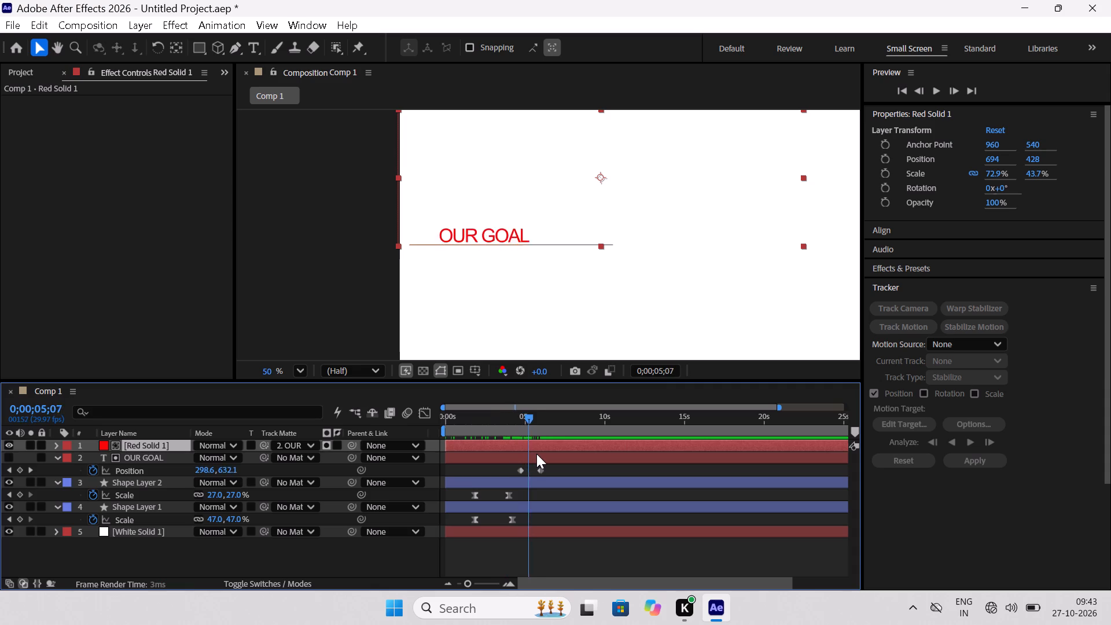
left_click_drag(536, 454, 541, 455)
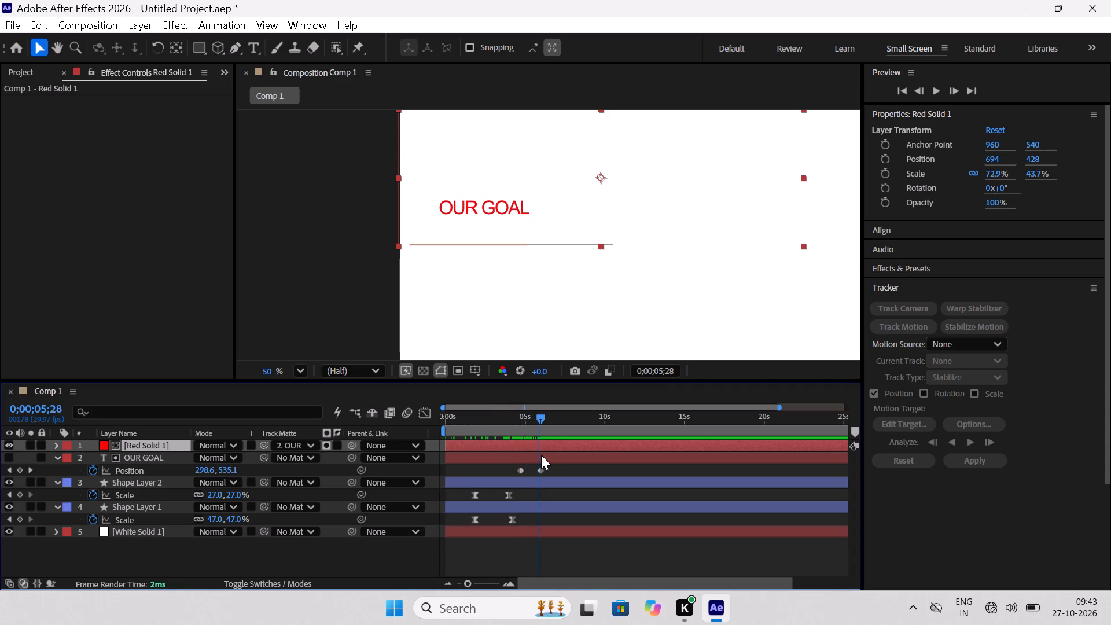
left_click_drag(541, 455, 543, 457)
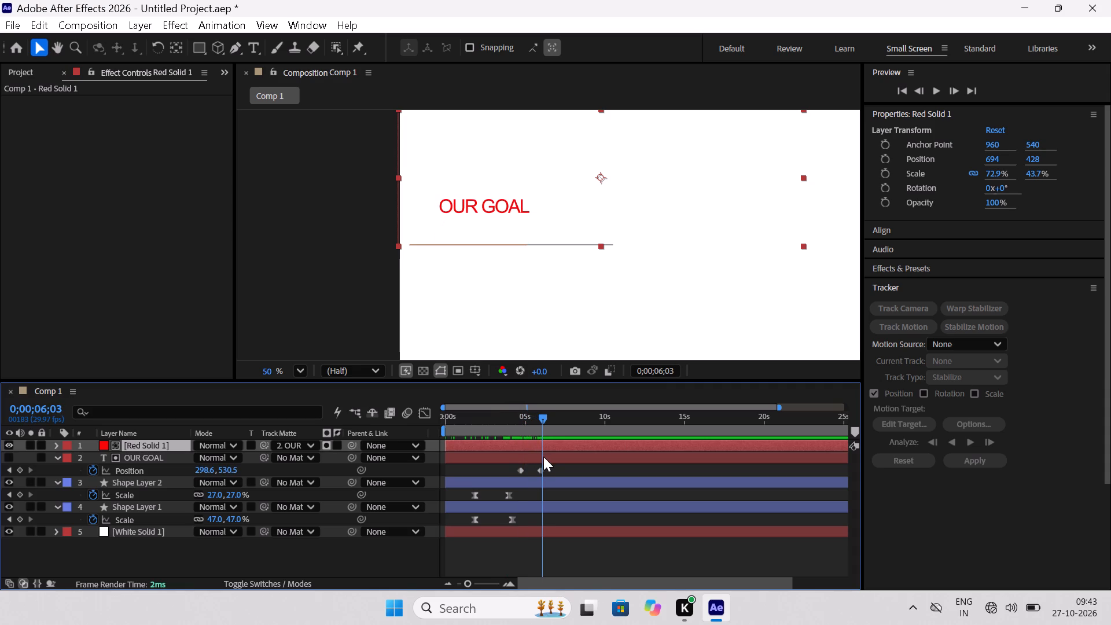
left_click_drag(543, 457, 532, 473)
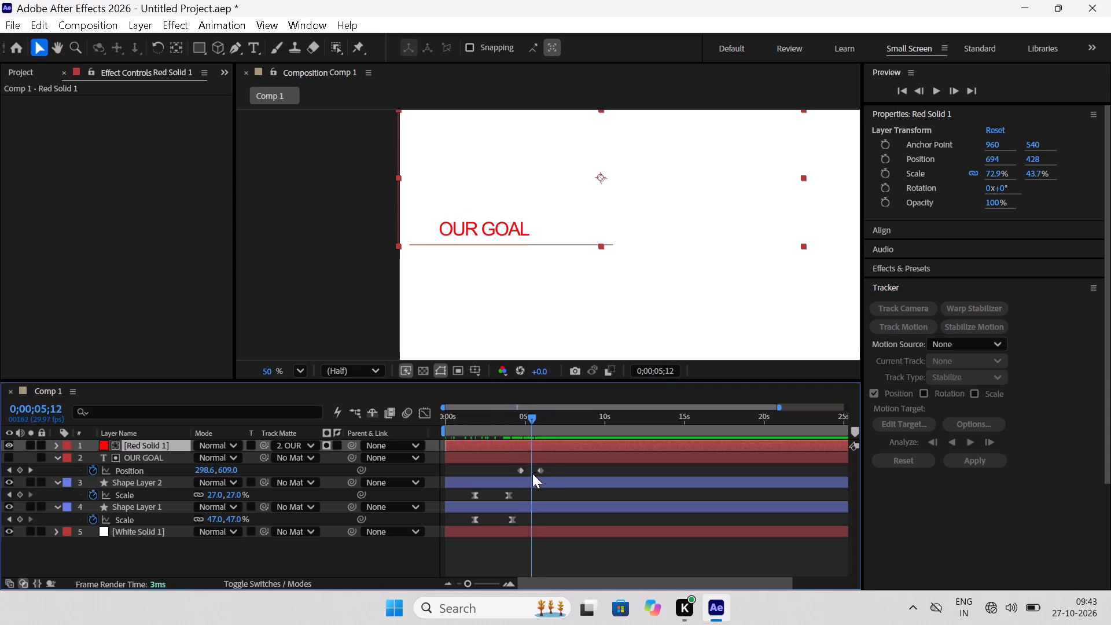
left_click_drag(532, 473, 514, 479)
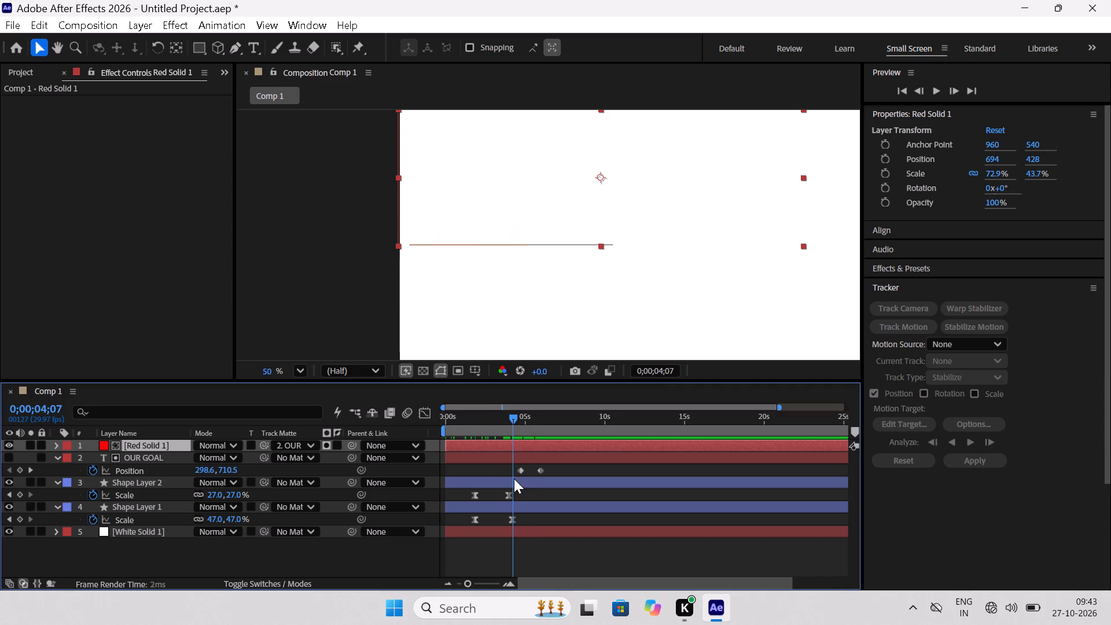
left_click_drag(514, 479, 536, 471)
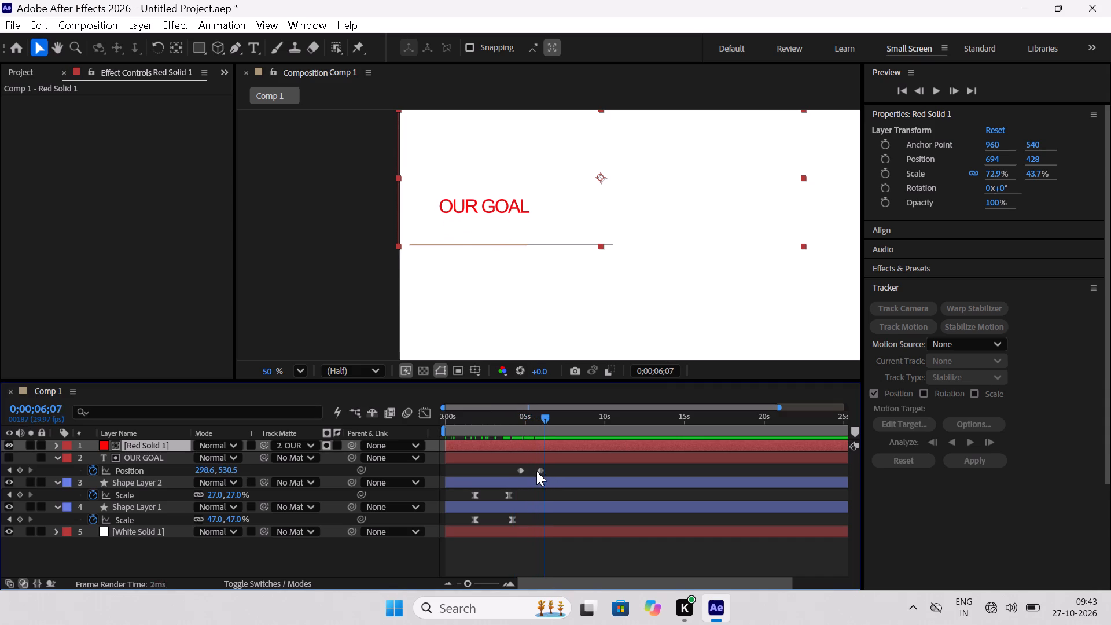
left_click_drag(536, 471, 454, 488)
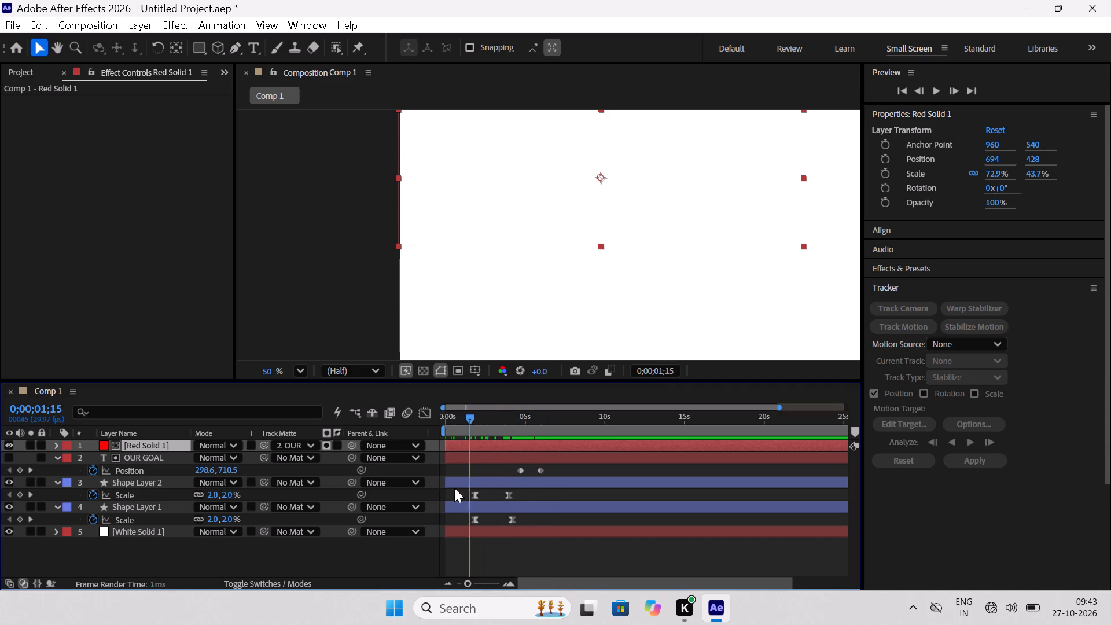
left_click_drag(454, 488, 535, 484)
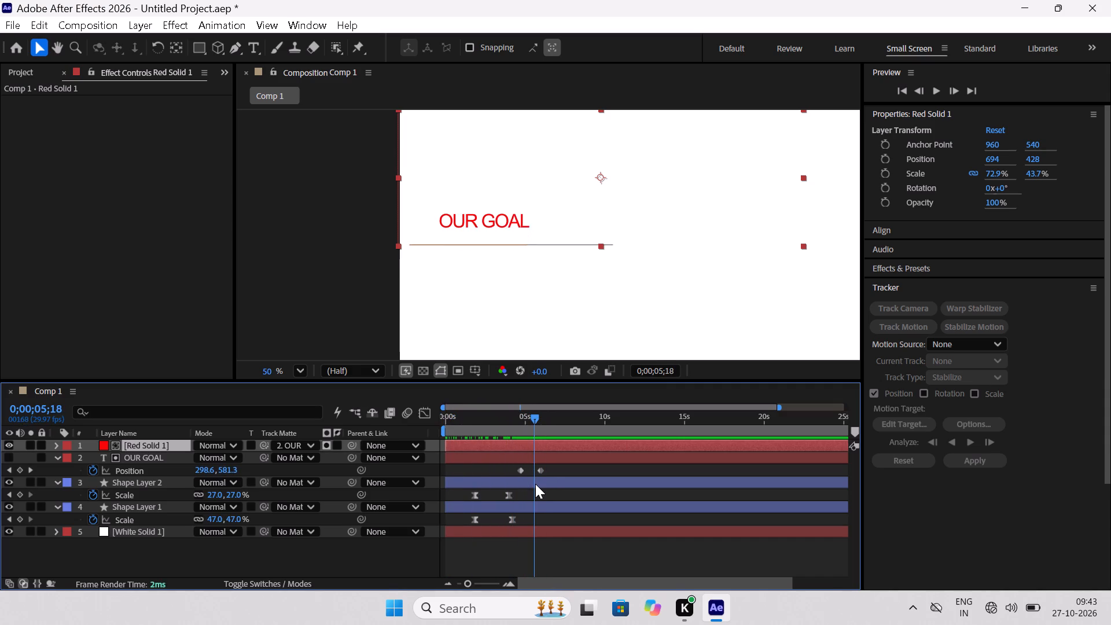
left_click_drag(535, 484, 549, 480)
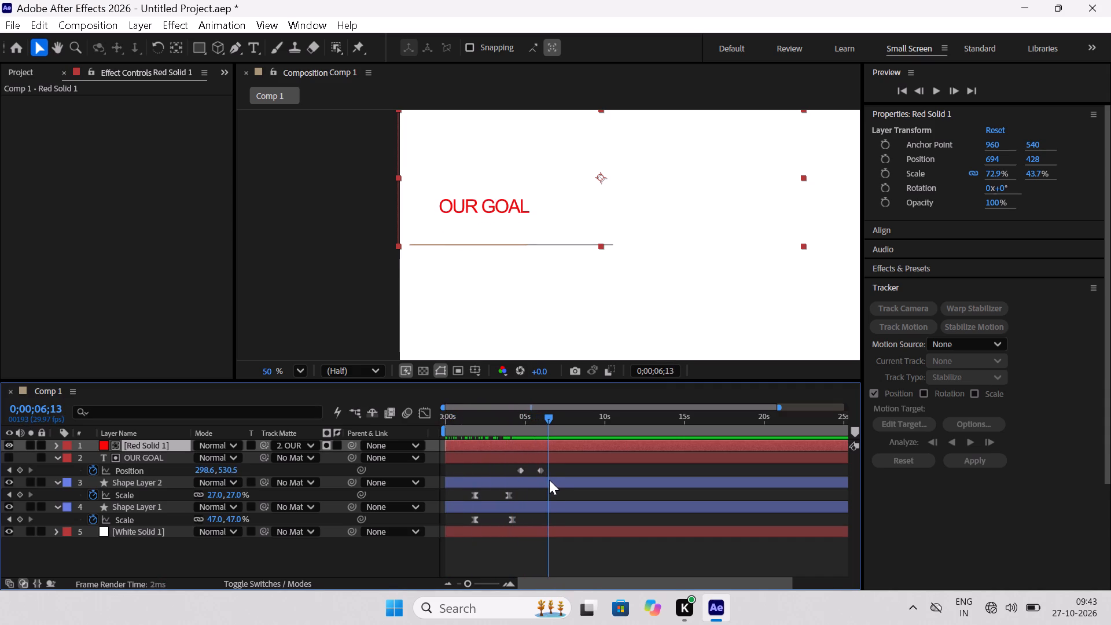
left_click_drag(549, 480, 545, 484)
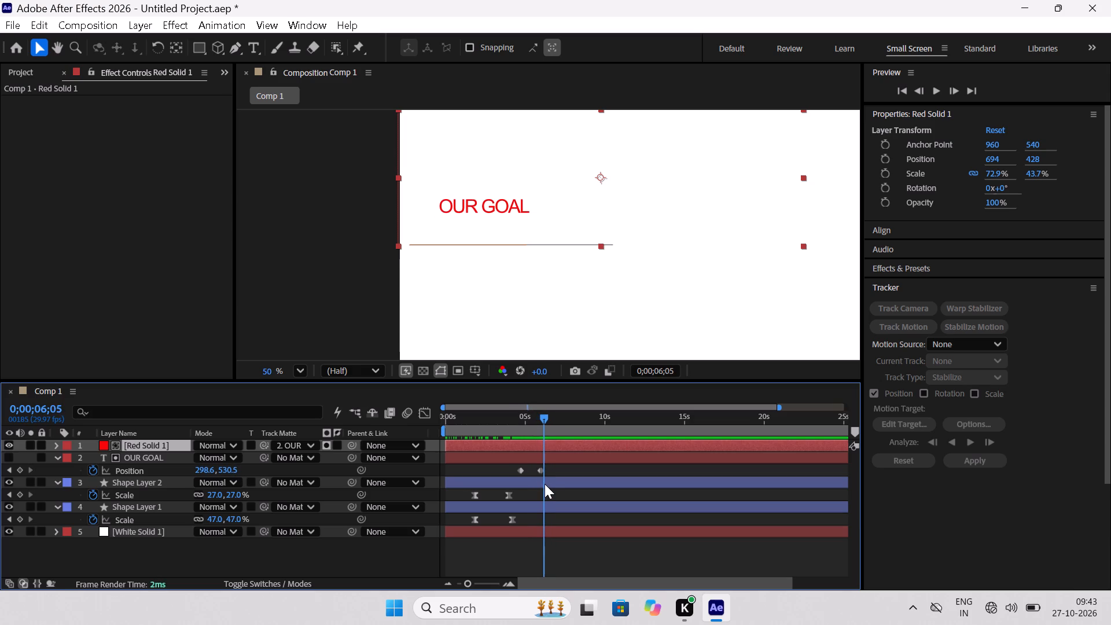
left_click_drag(545, 484, 545, 477)
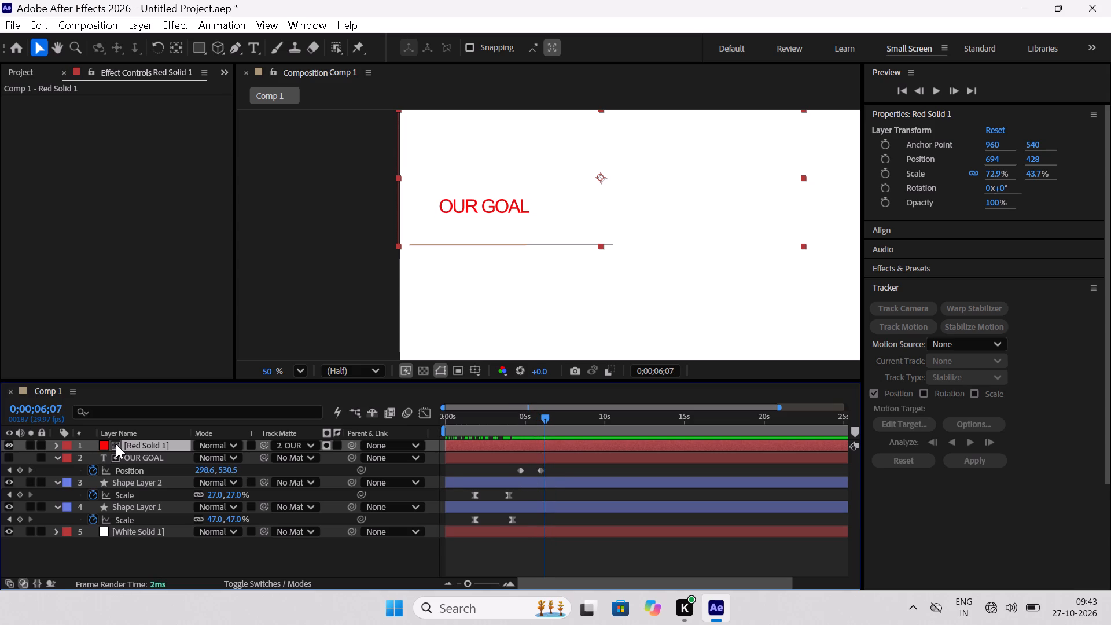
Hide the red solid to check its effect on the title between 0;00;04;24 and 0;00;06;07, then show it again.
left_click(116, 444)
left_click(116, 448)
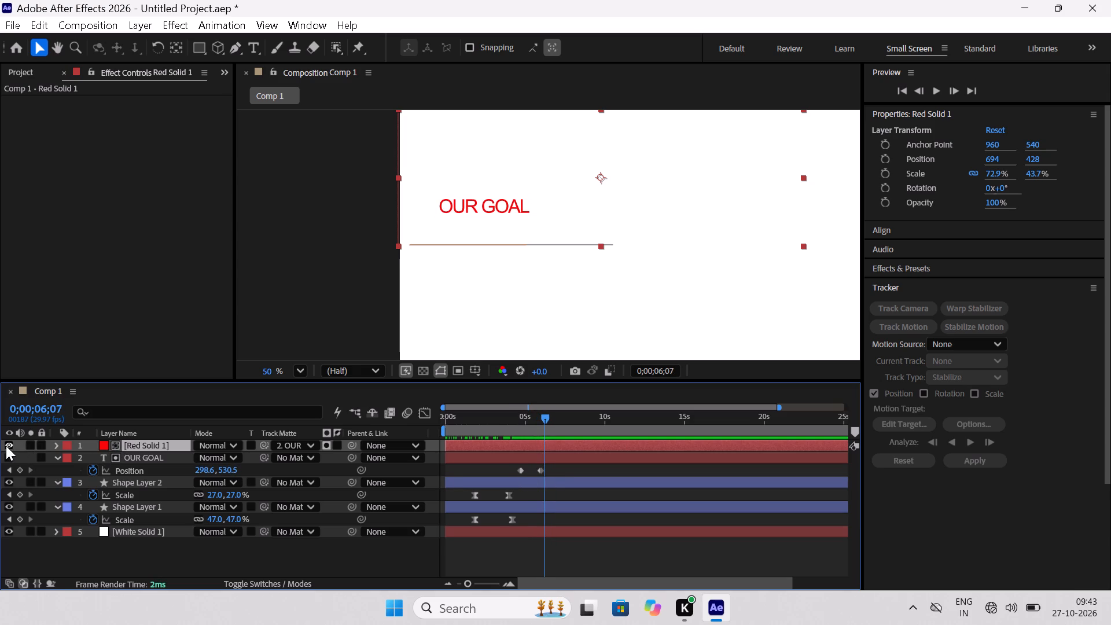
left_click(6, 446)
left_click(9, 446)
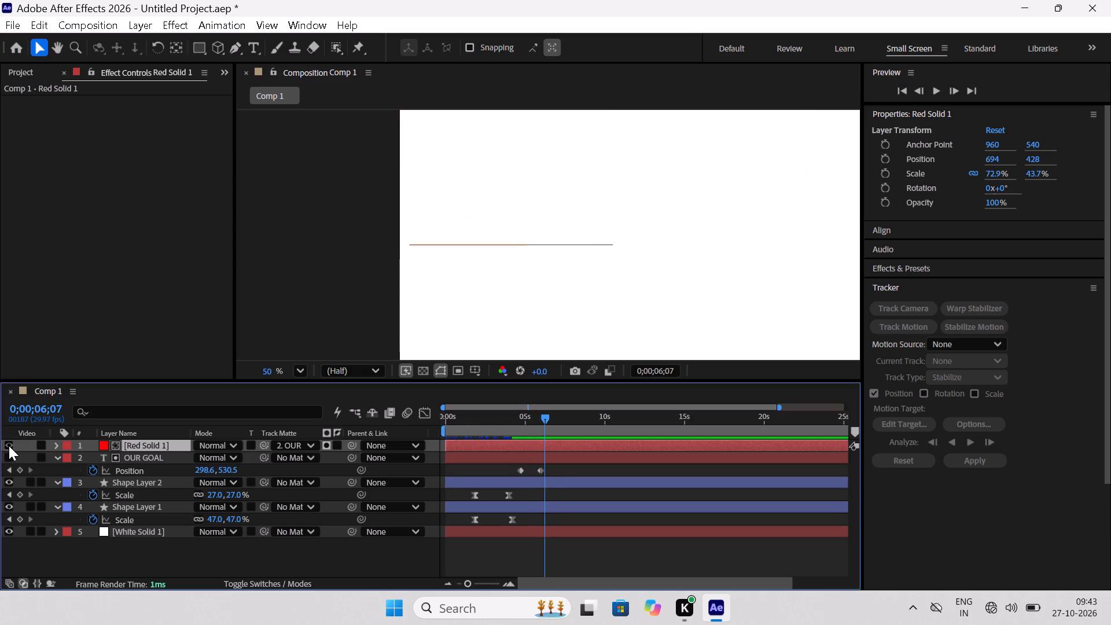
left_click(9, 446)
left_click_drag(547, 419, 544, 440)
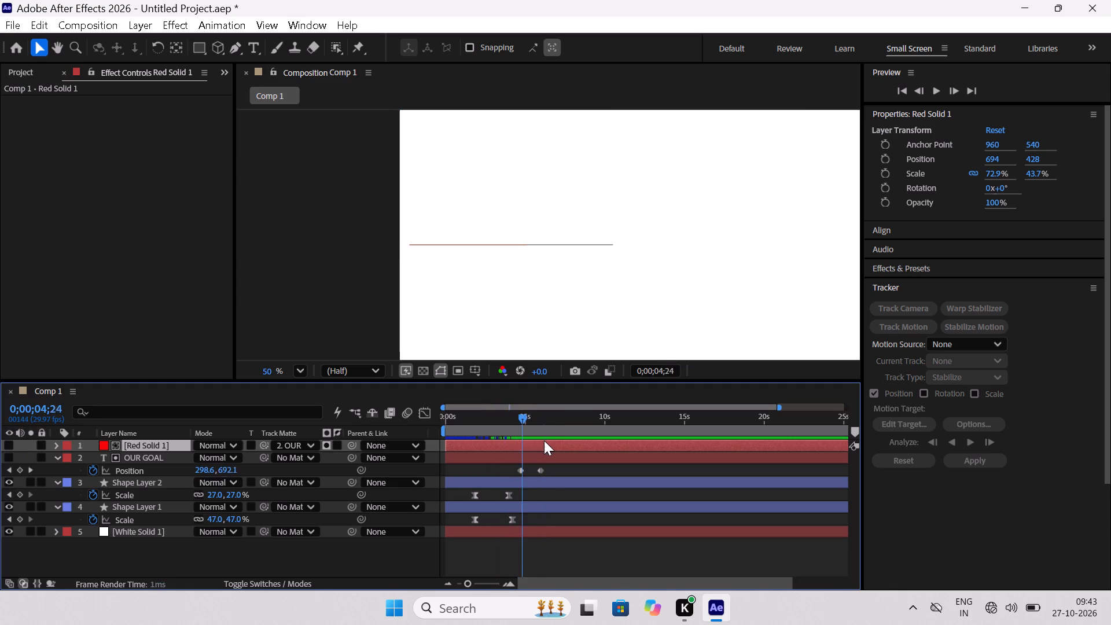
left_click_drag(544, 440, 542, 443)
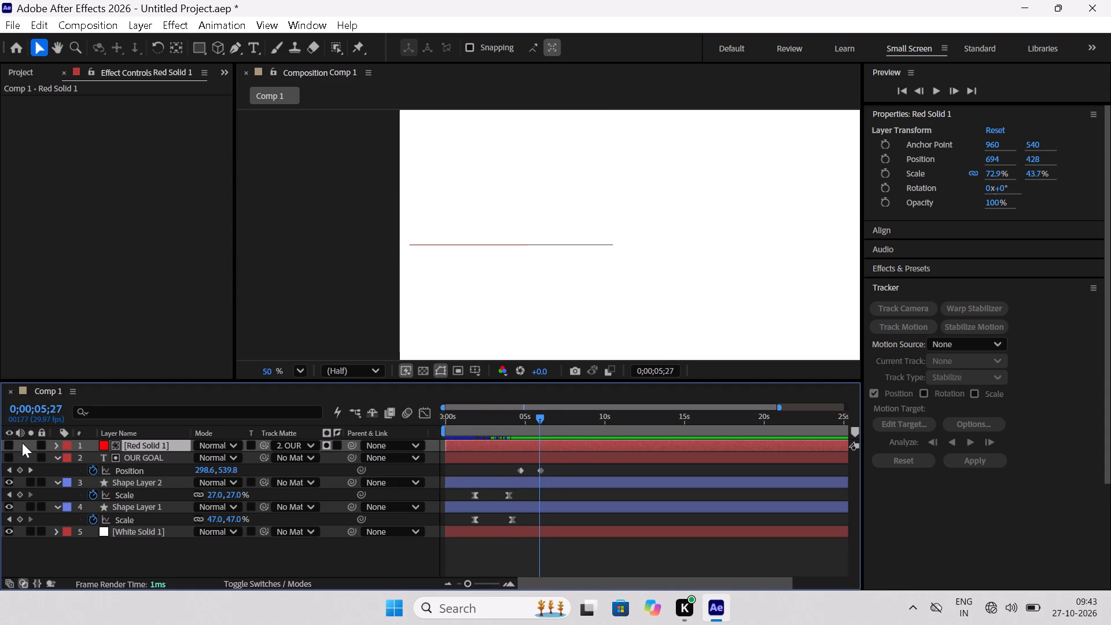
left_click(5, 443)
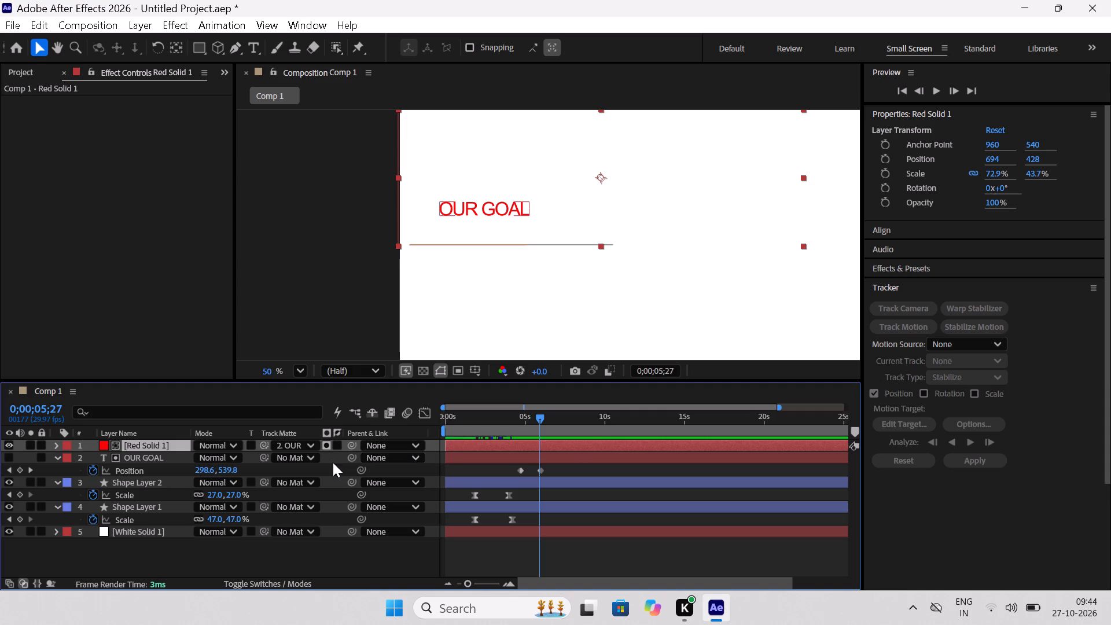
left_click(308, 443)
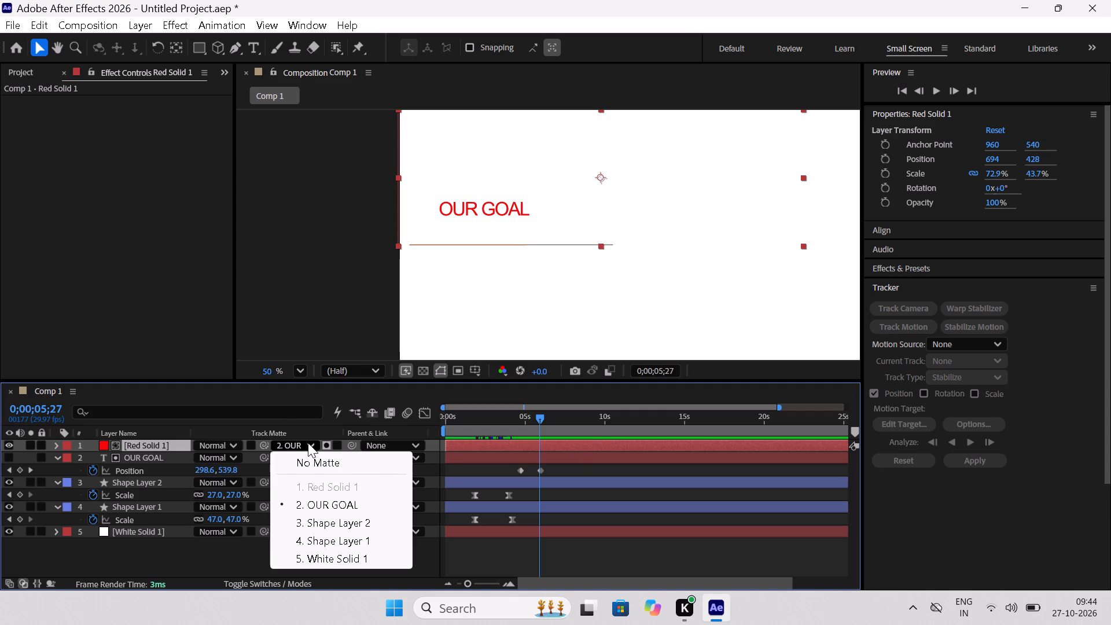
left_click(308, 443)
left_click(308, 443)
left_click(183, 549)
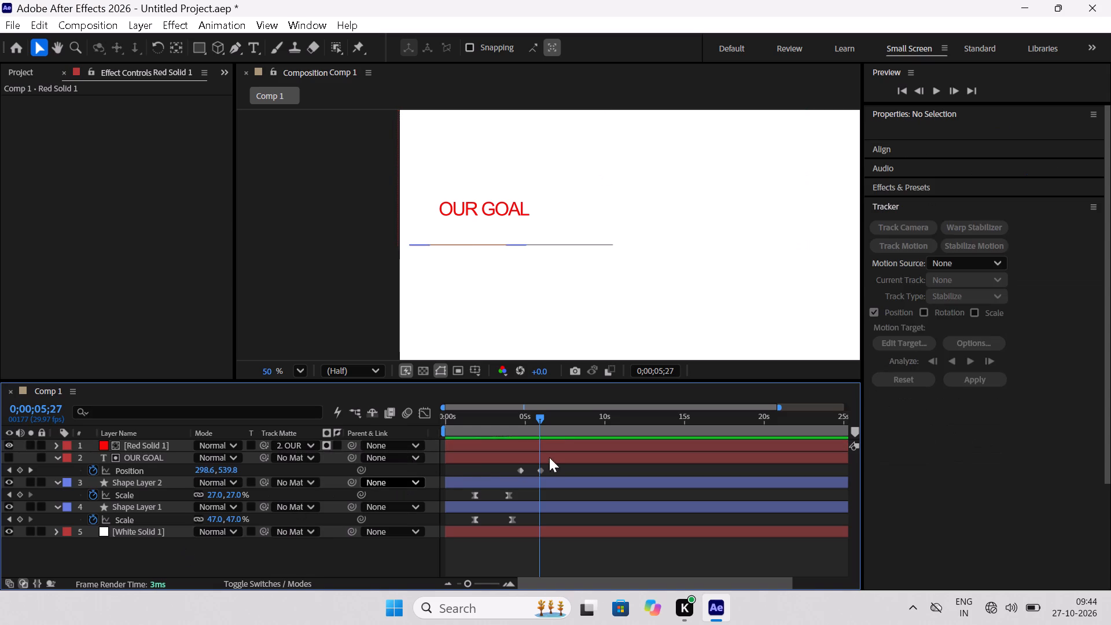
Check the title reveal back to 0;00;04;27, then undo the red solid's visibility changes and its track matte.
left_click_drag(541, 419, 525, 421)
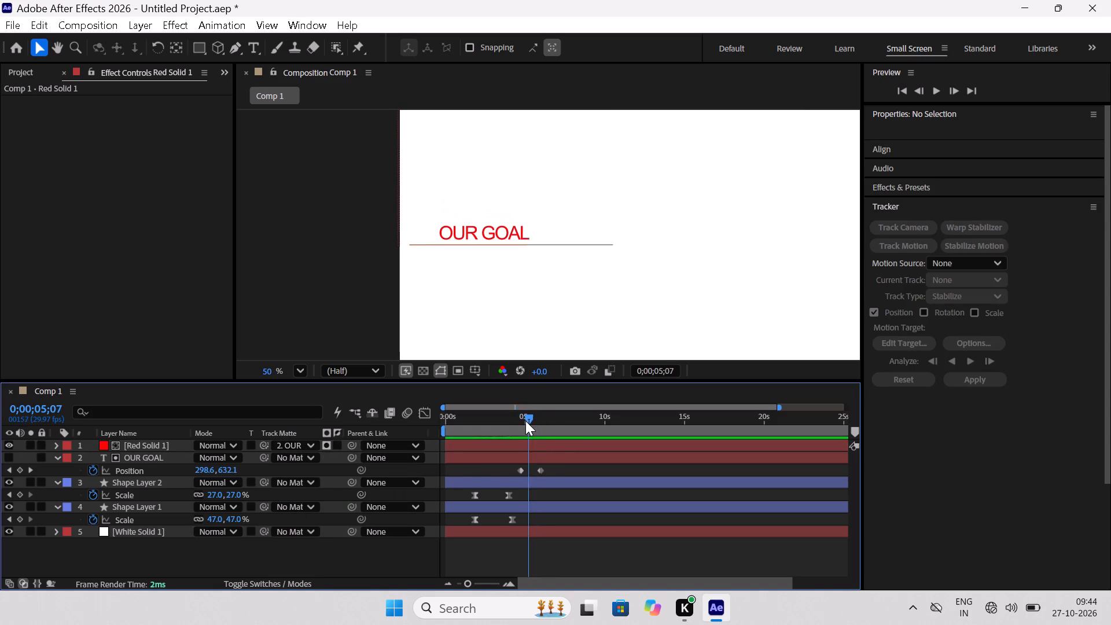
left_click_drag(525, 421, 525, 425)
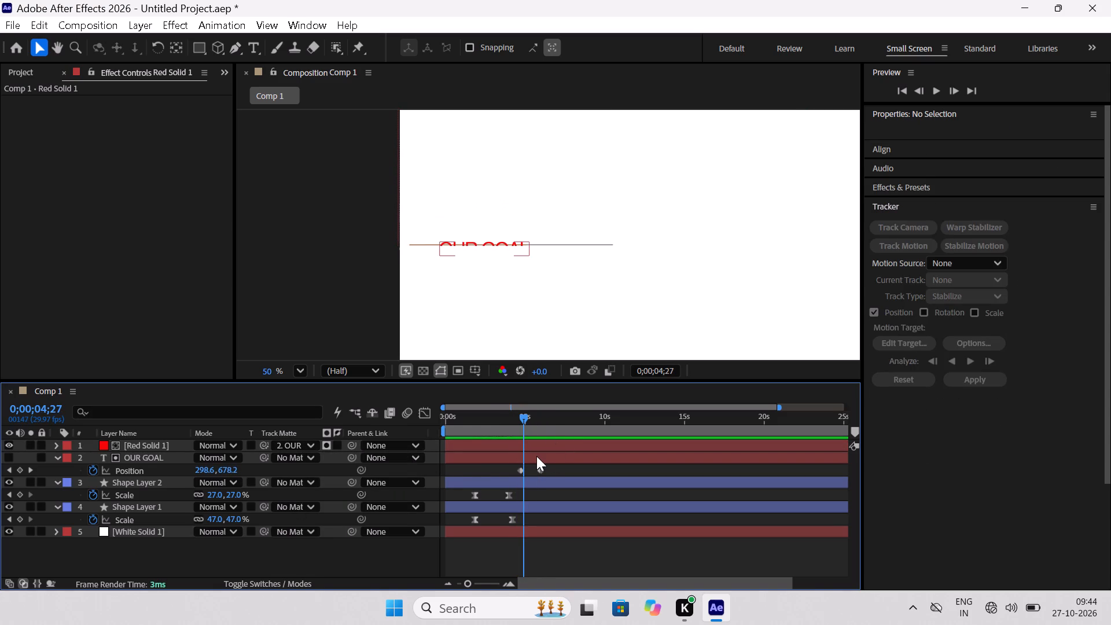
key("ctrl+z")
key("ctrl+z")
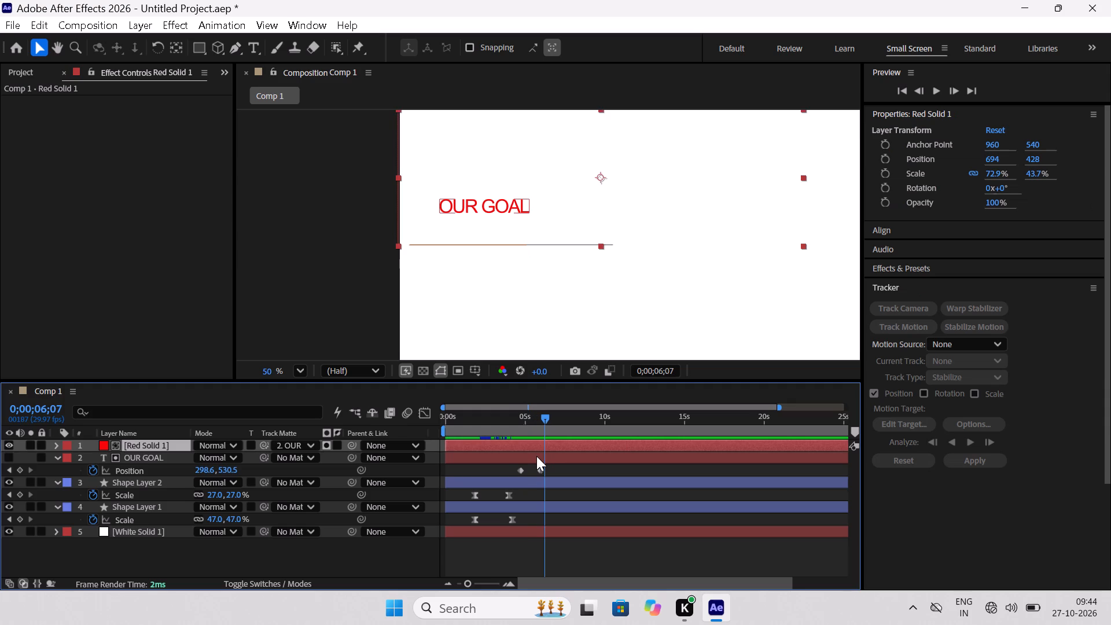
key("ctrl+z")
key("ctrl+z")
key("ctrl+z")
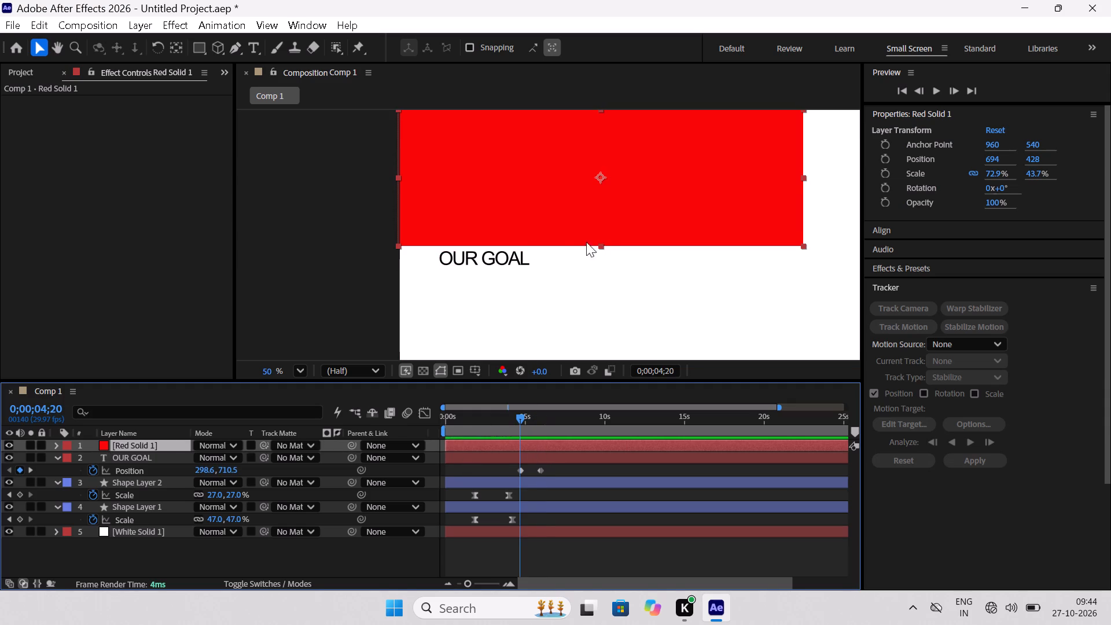
Nudge the red solid to position 688, 422, aligning its bottom edge with the line.
left_click(565, 236)
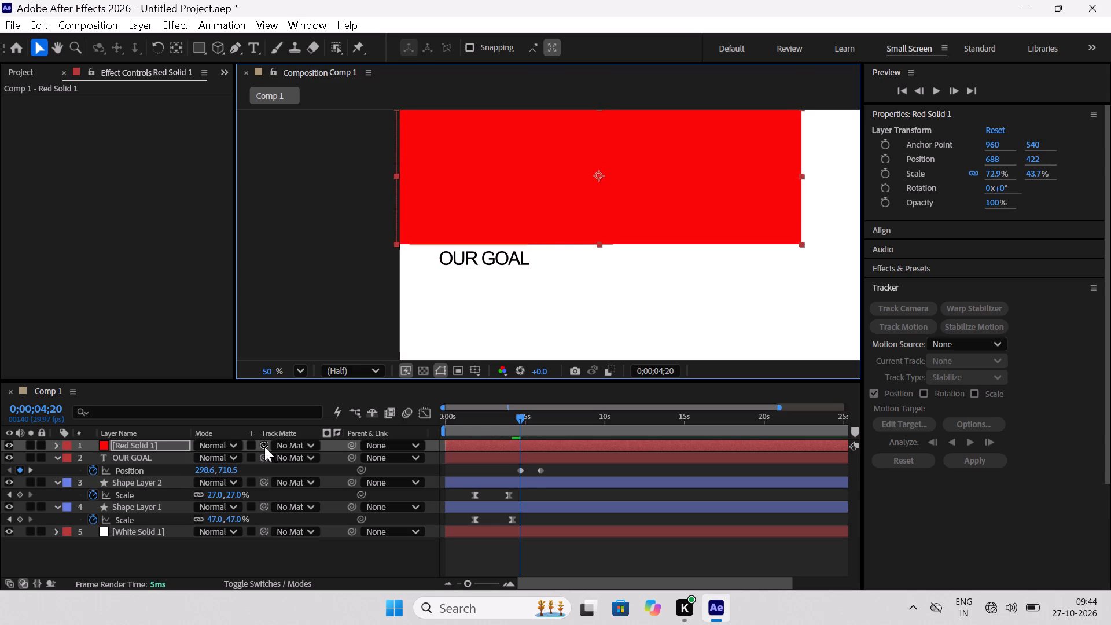
Set the OUR GOAL text layer as the repositioned red solid's track matte and check the reveal up to 0;00;06;00.
left_click_drag(260, 444, 170, 462)
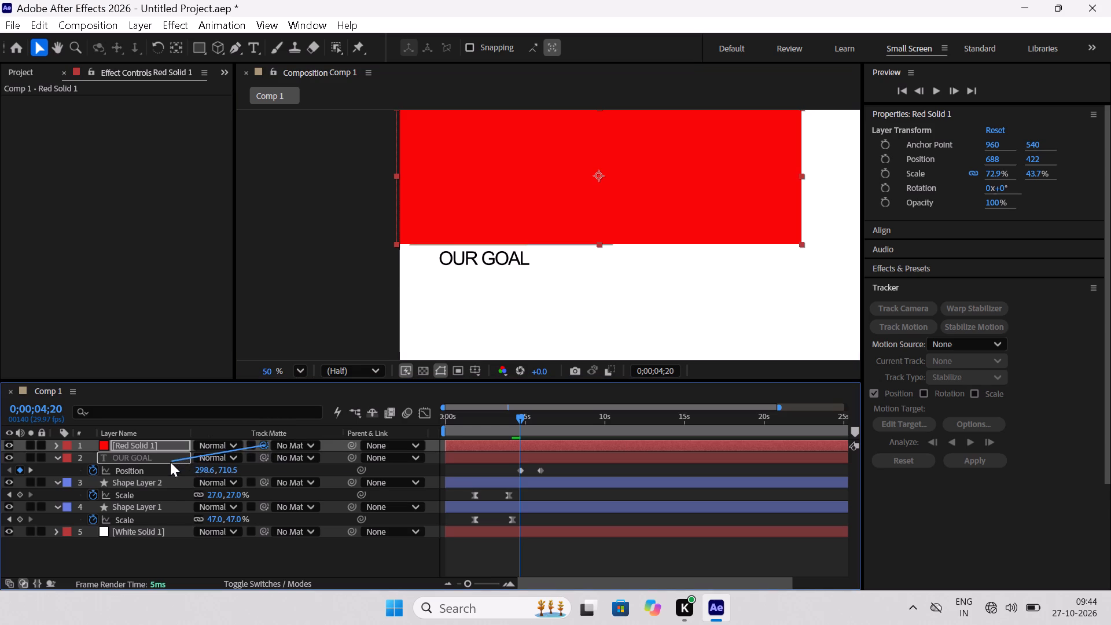
left_click_drag(170, 462, 168, 462)
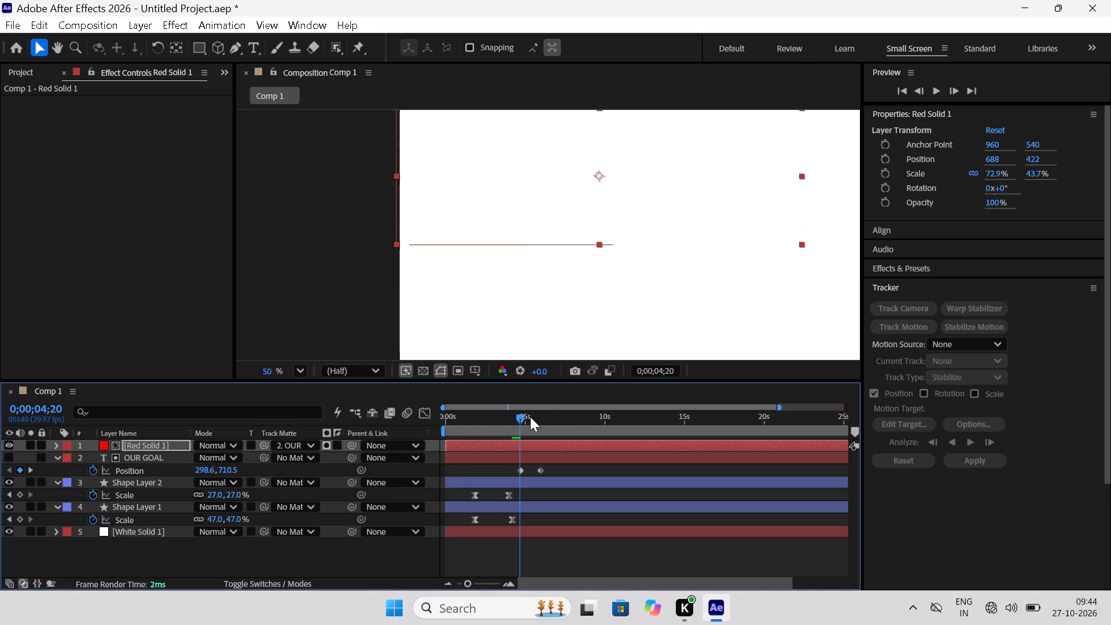
left_click_drag(521, 416, 542, 428)
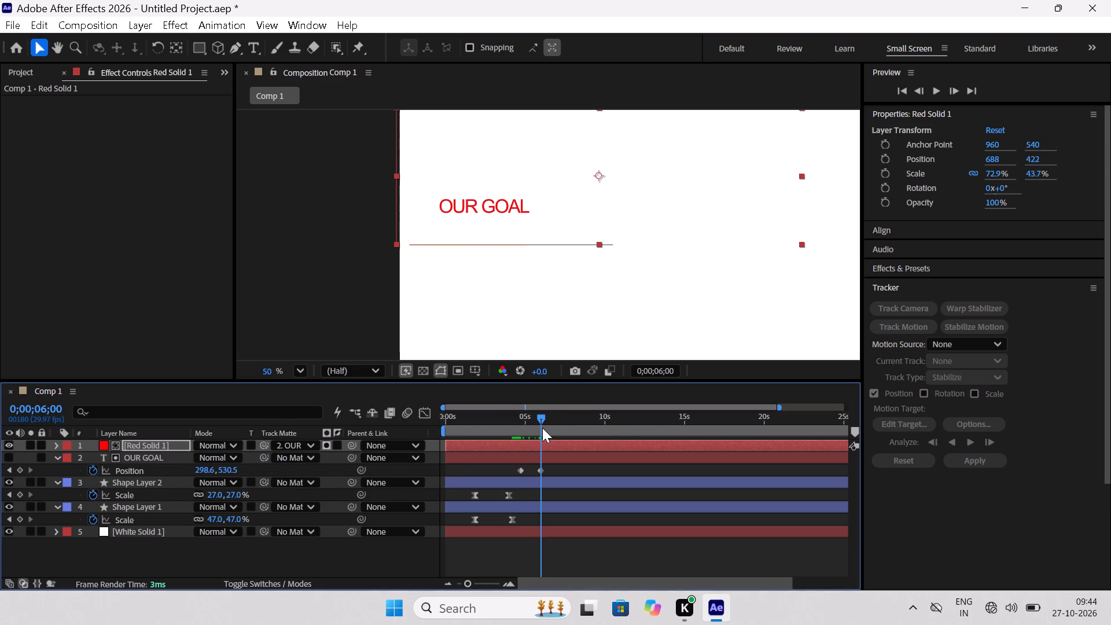
Move the OUR GOAL text layer above Red Solid 1 in the layer stack and check the reveal between 0;00;04;07 and 0;00;05;09.
left_click_drag(542, 428, 541, 442)
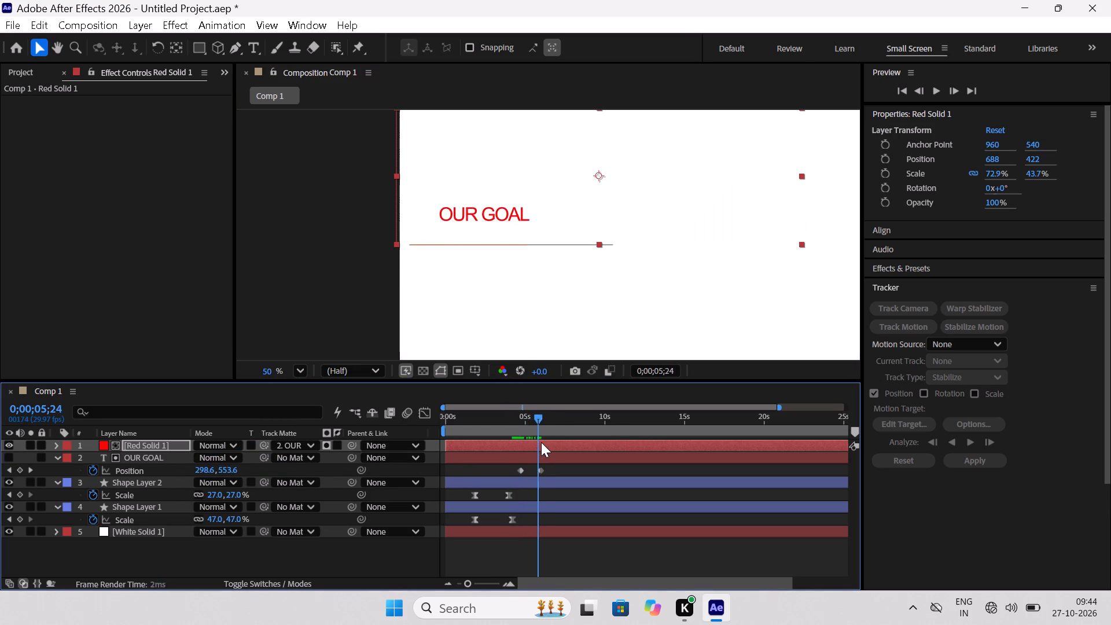
left_click_drag(541, 442, 547, 443)
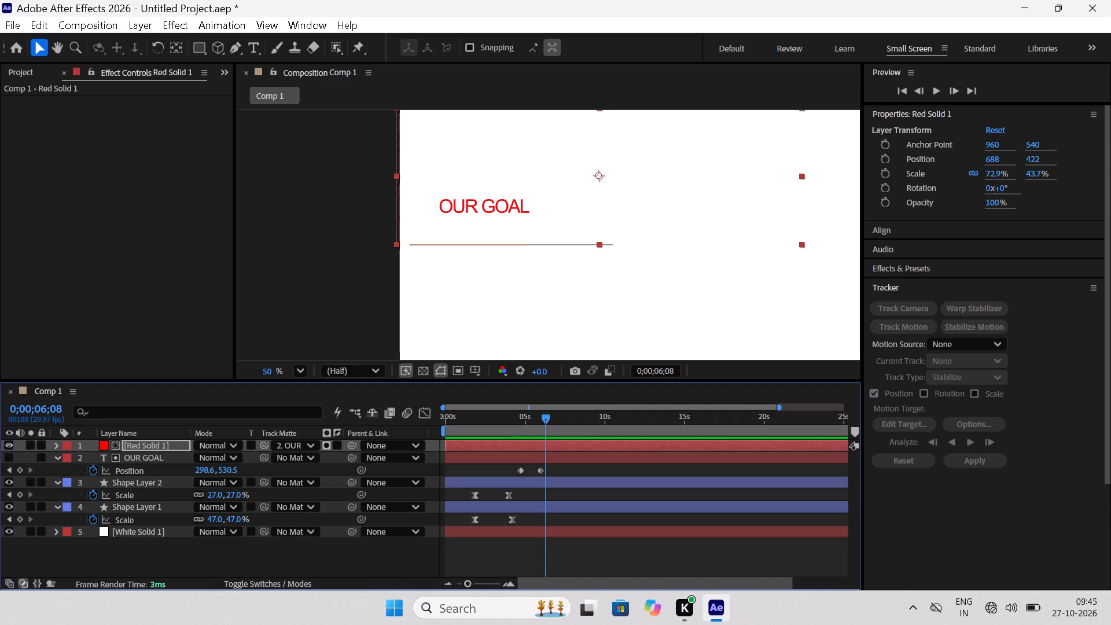
left_click_drag(167, 458, 167, 447)
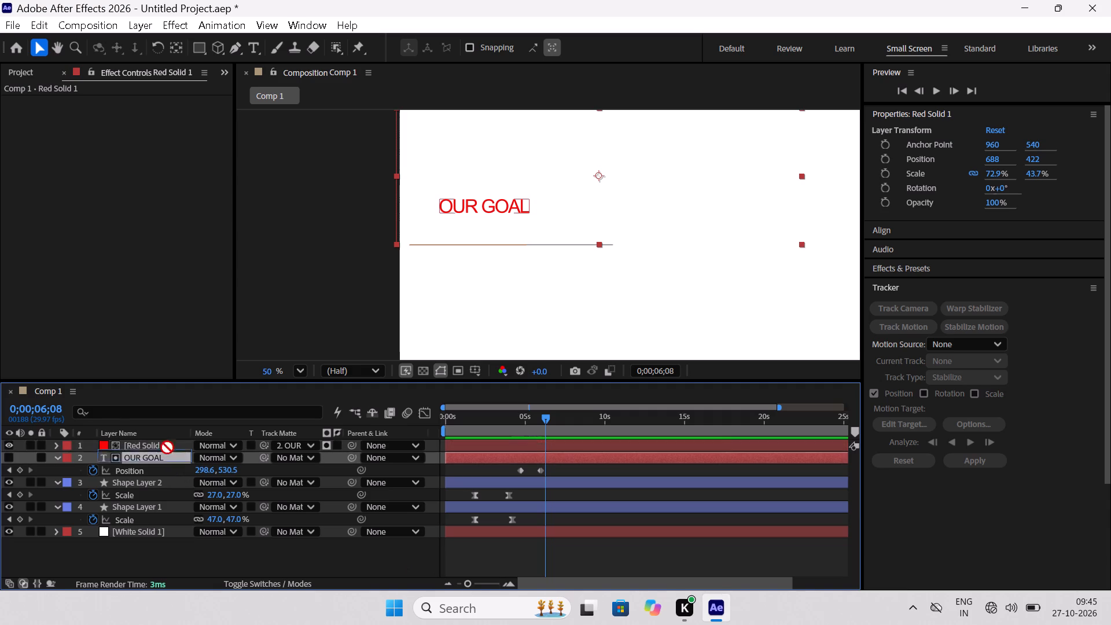
left_click_drag(167, 447, 167, 442)
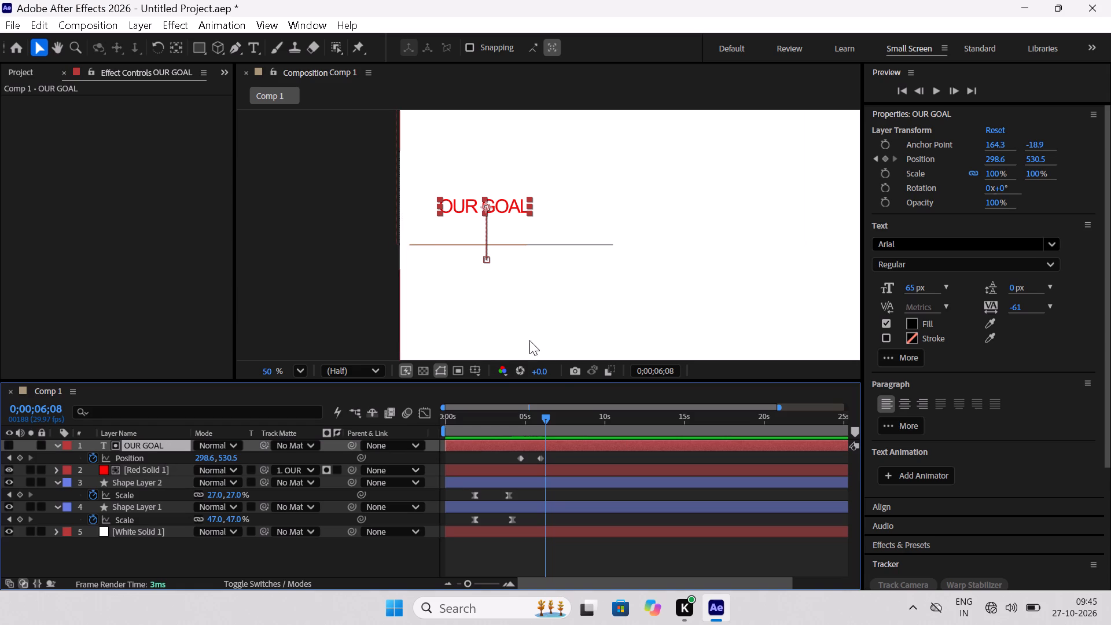
left_click_drag(547, 420, 514, 438)
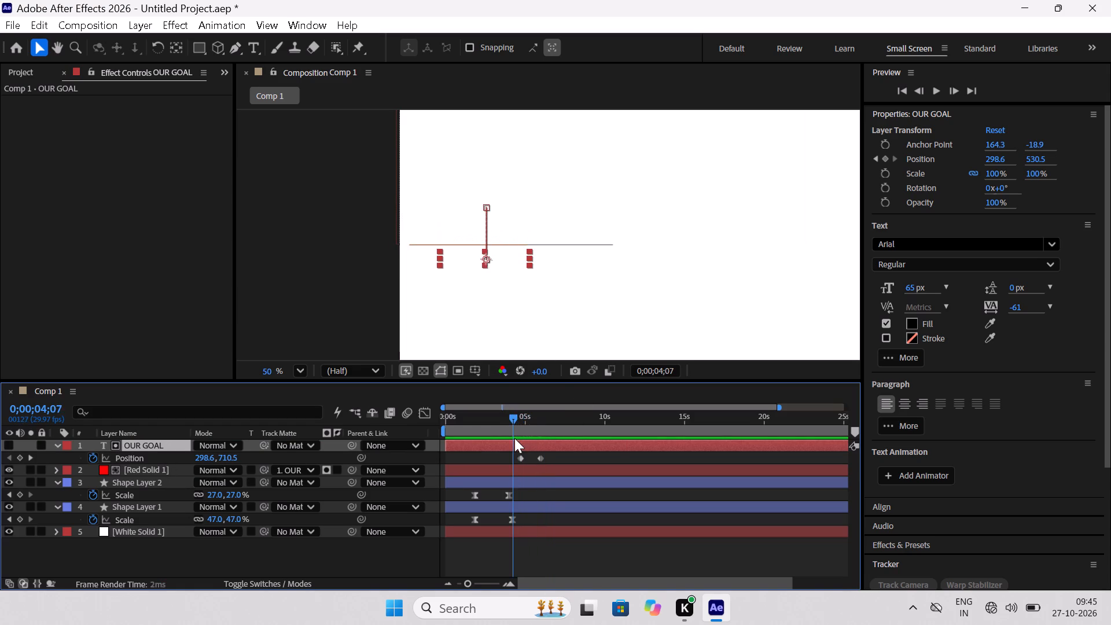
left_click_drag(514, 438, 532, 448)
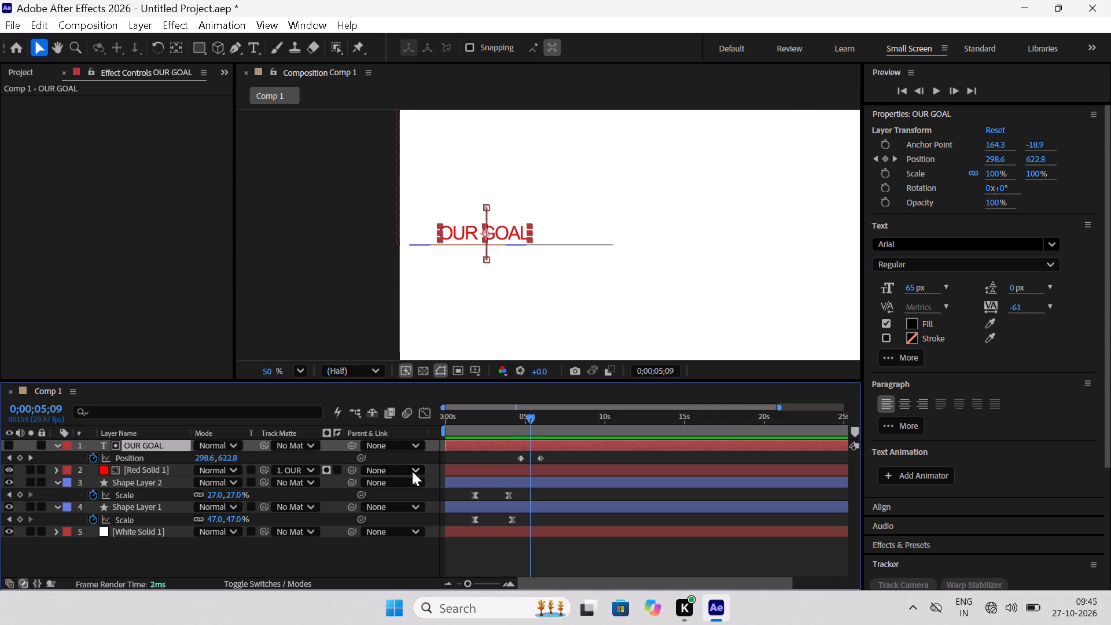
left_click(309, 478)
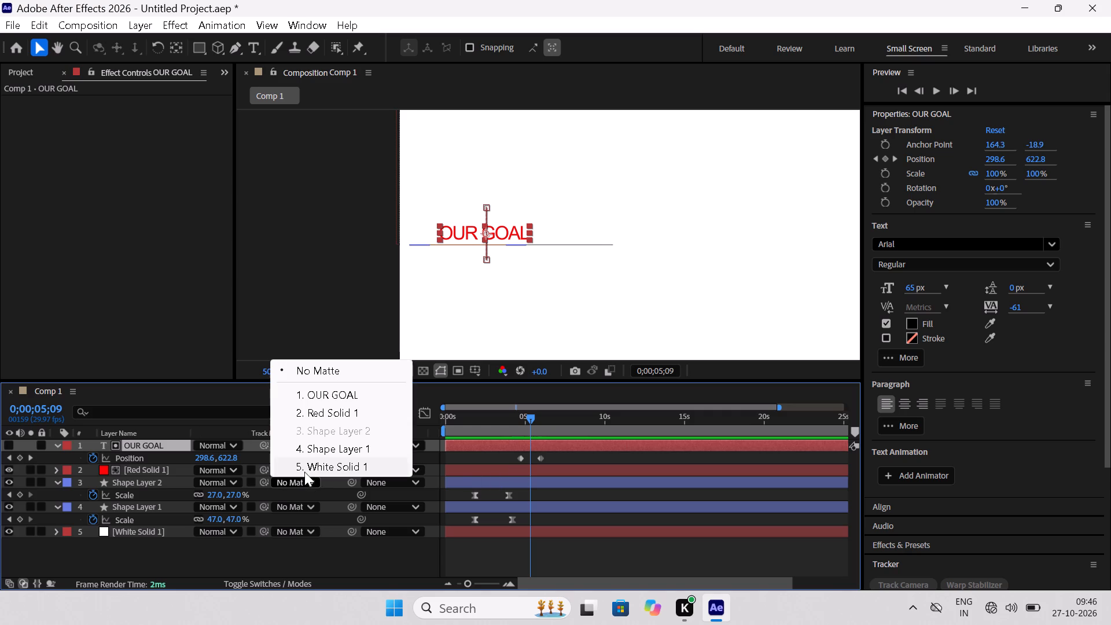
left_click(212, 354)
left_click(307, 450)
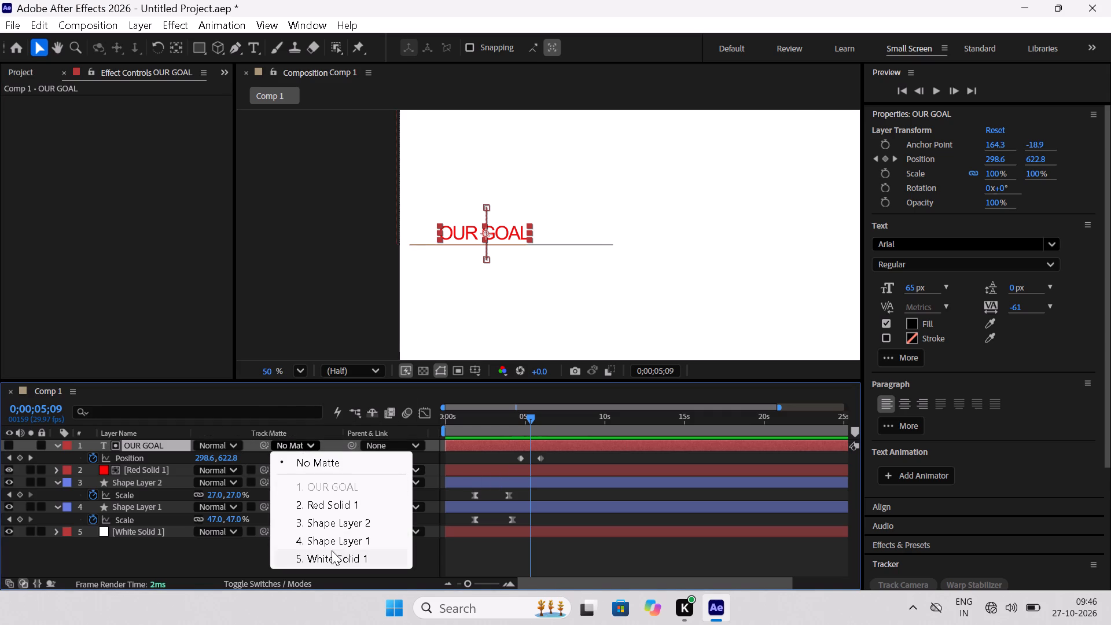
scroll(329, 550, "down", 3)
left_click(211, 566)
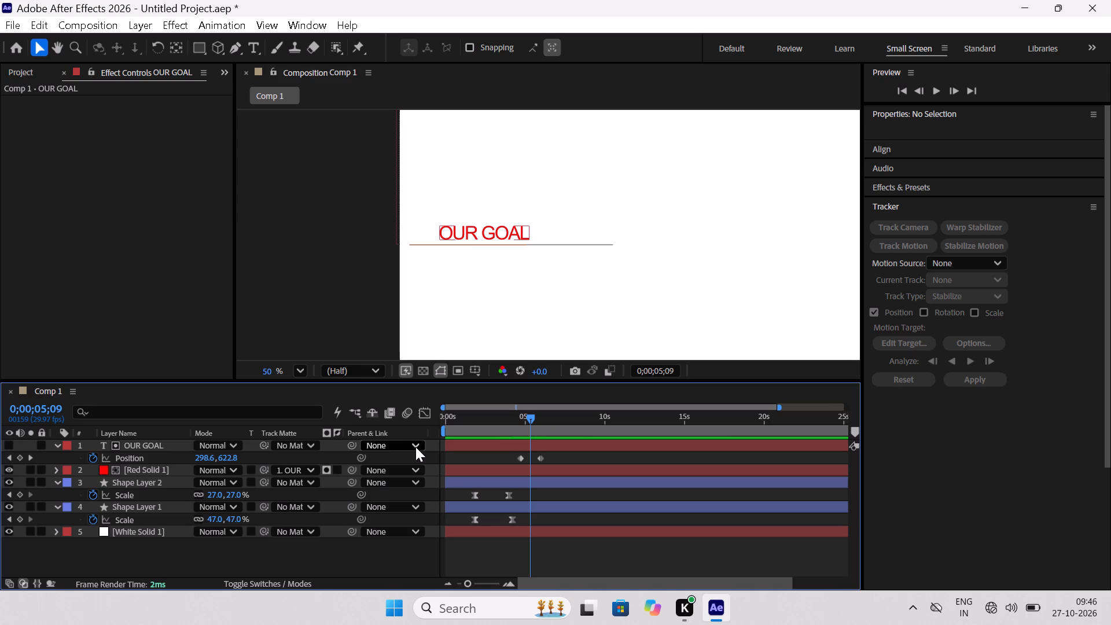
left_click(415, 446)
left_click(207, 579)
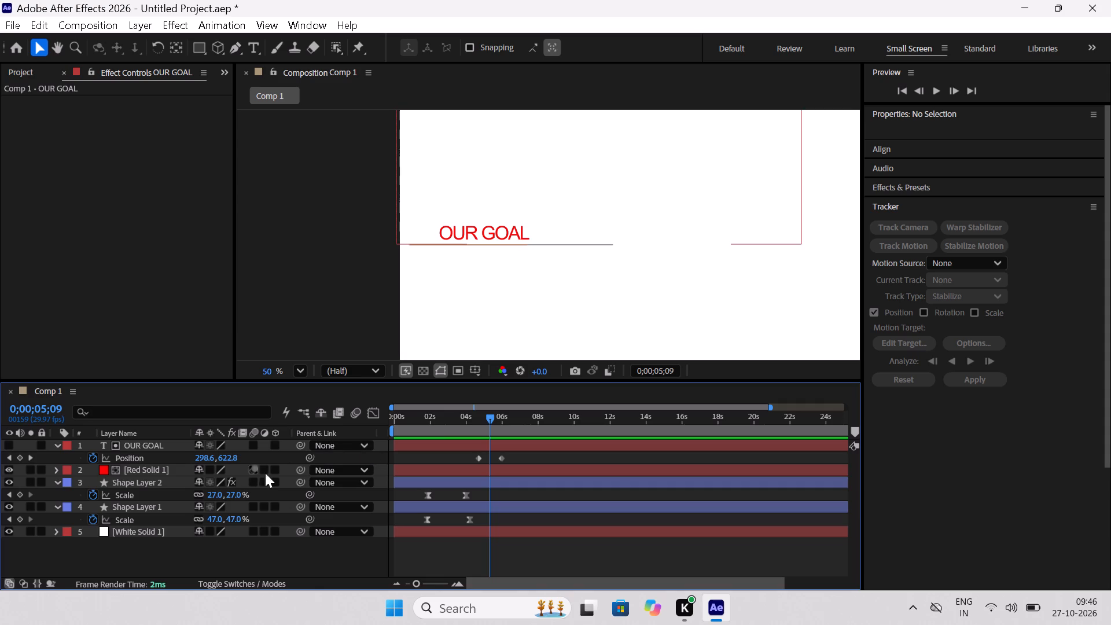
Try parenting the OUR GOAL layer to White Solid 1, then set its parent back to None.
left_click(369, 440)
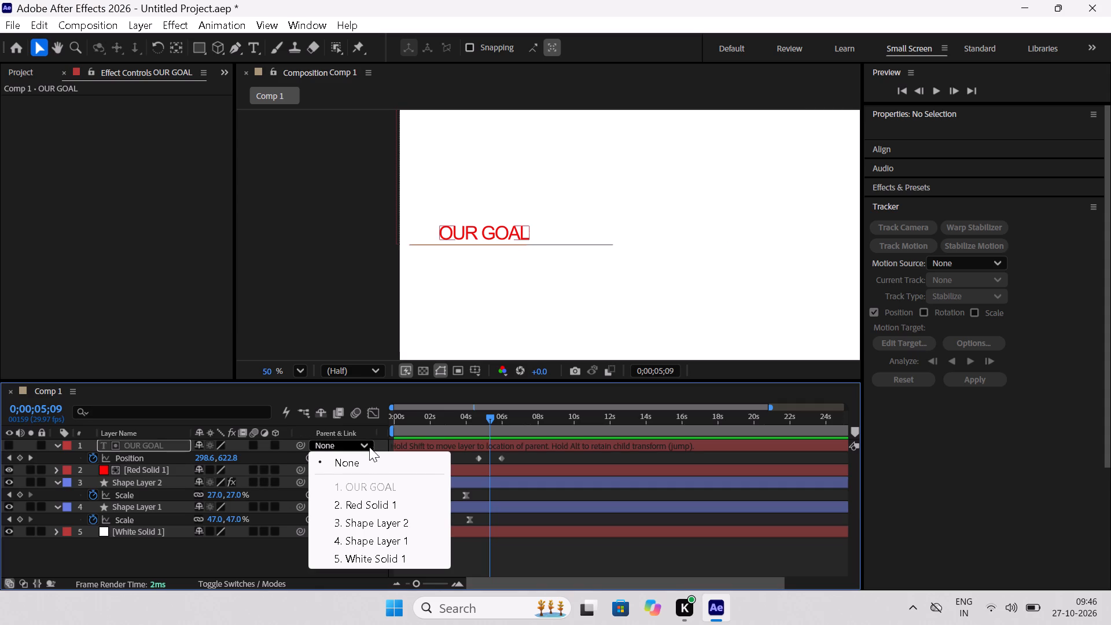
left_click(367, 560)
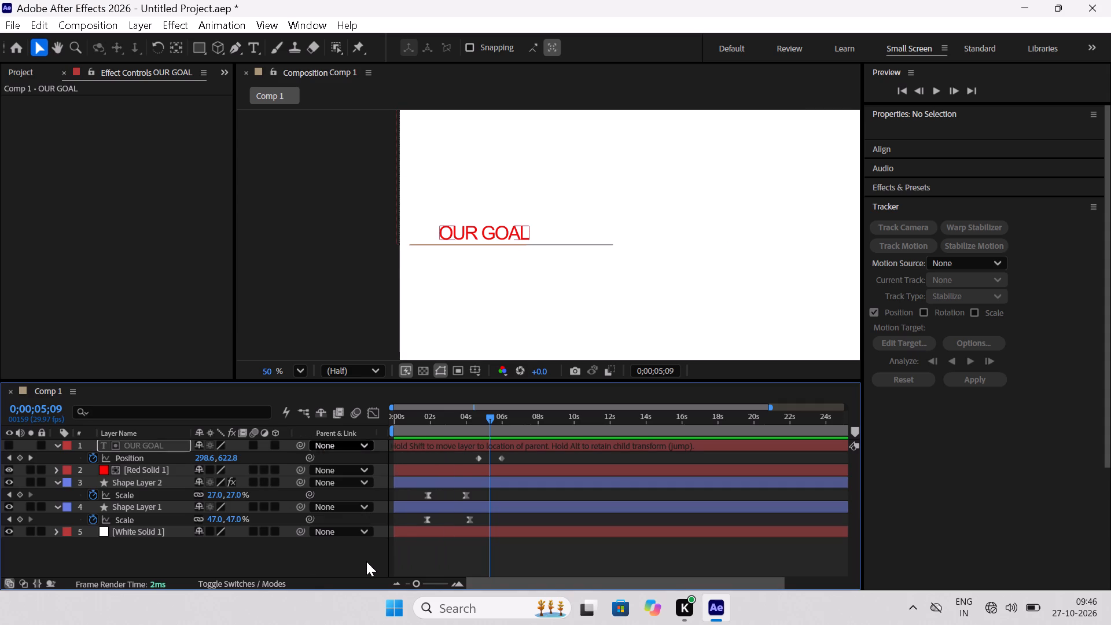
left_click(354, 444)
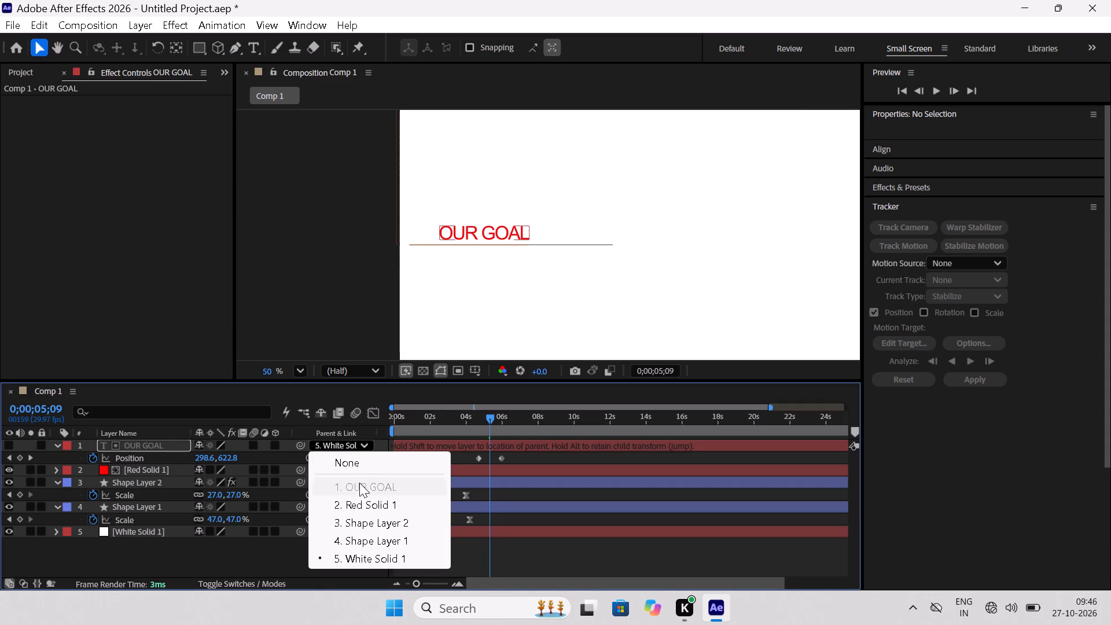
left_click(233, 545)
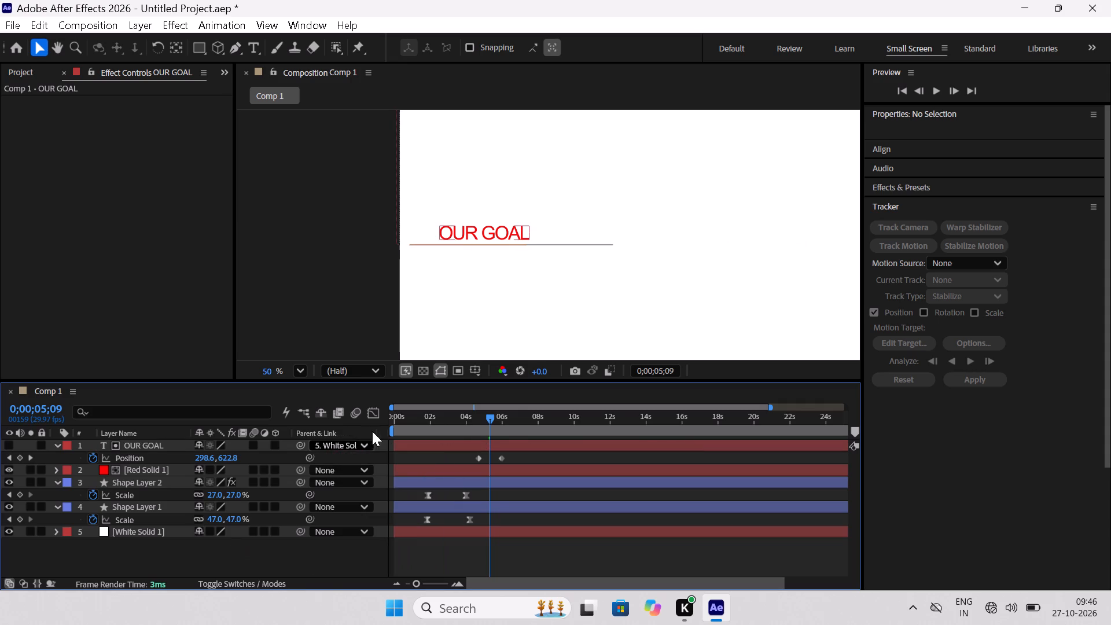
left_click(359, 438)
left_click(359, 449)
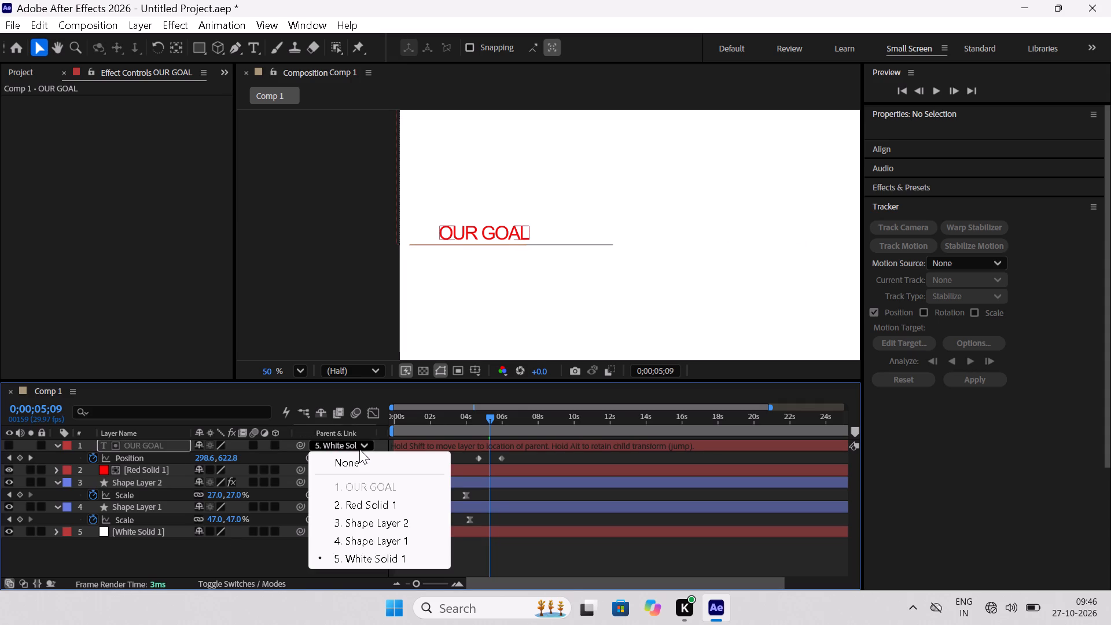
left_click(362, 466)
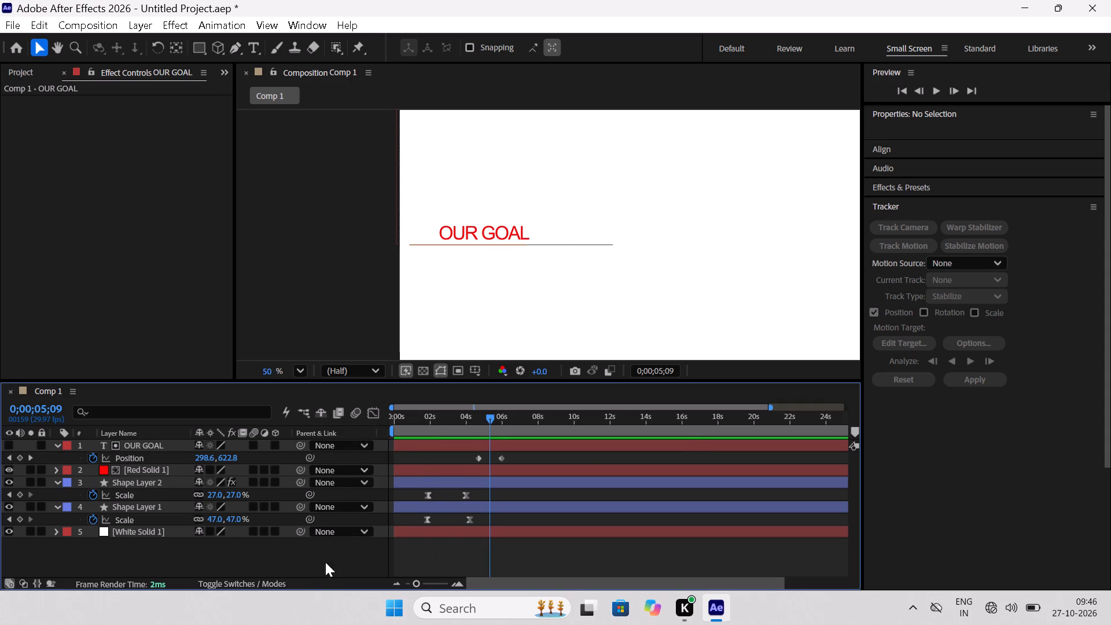
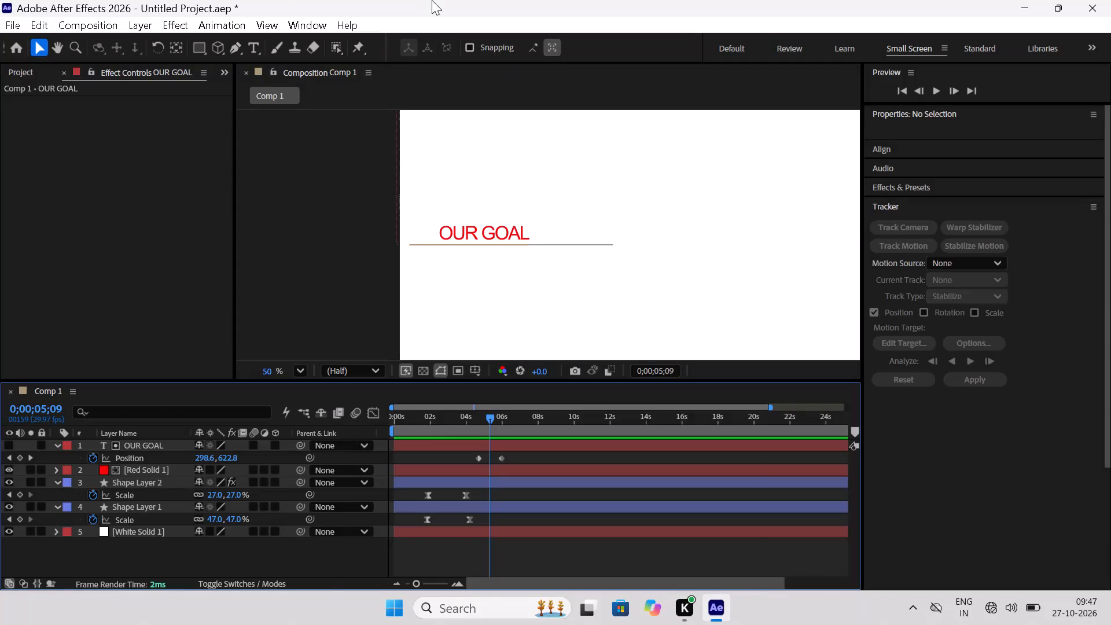
Display the character formatting controls and try to set the text fill colour to black with the colour picker.
left_click(308, 25)
left_click(388, 187)
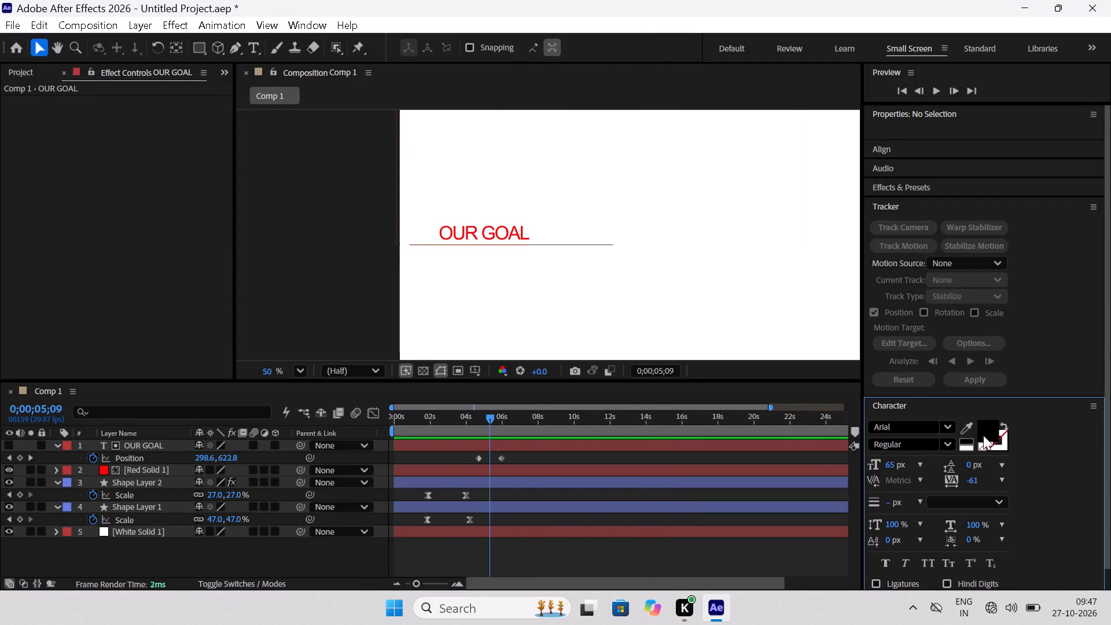
left_click(961, 432)
left_click(989, 434)
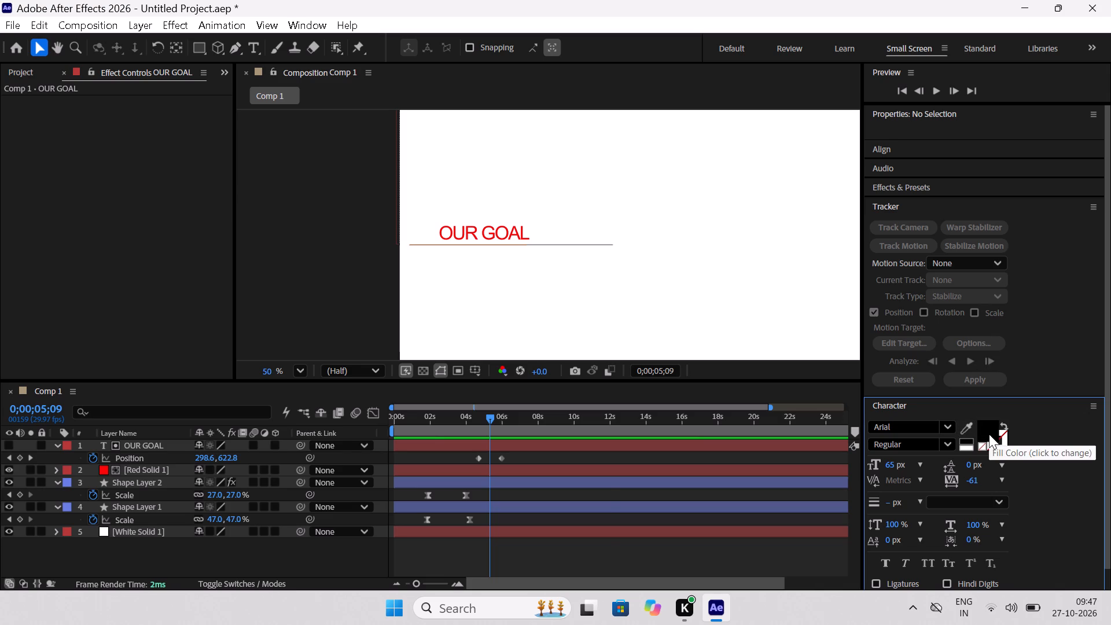
left_click(989, 434)
left_click_drag(242, 236, 71, 357)
left_click(412, 164)
left_click(411, 168)
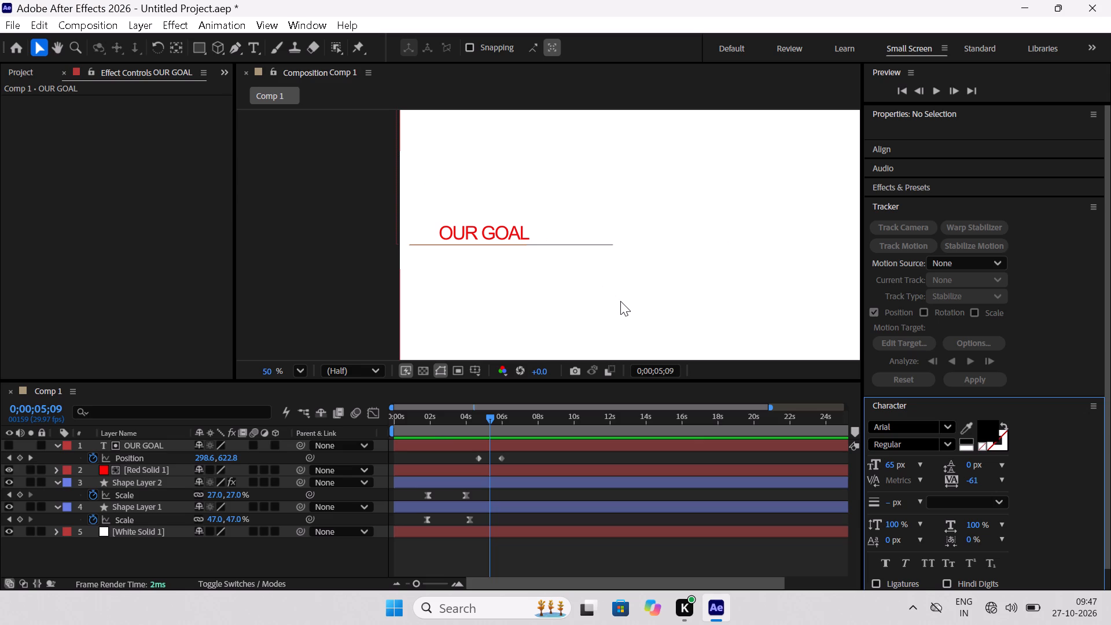
Undo the last parent change on the OUR GOAL layer.
key("ctrl+z")
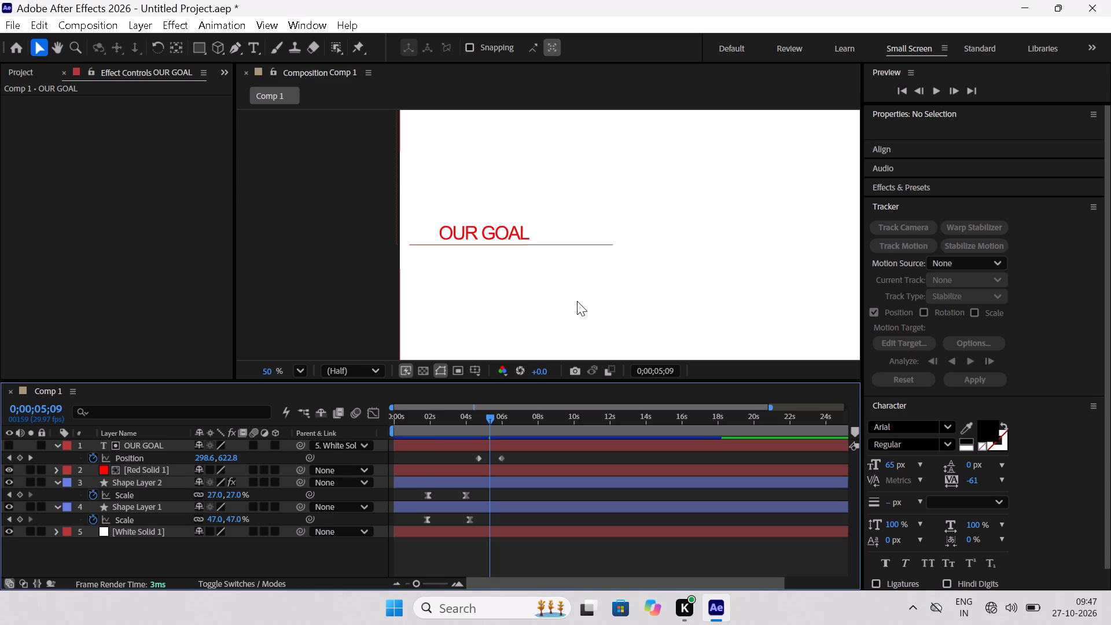